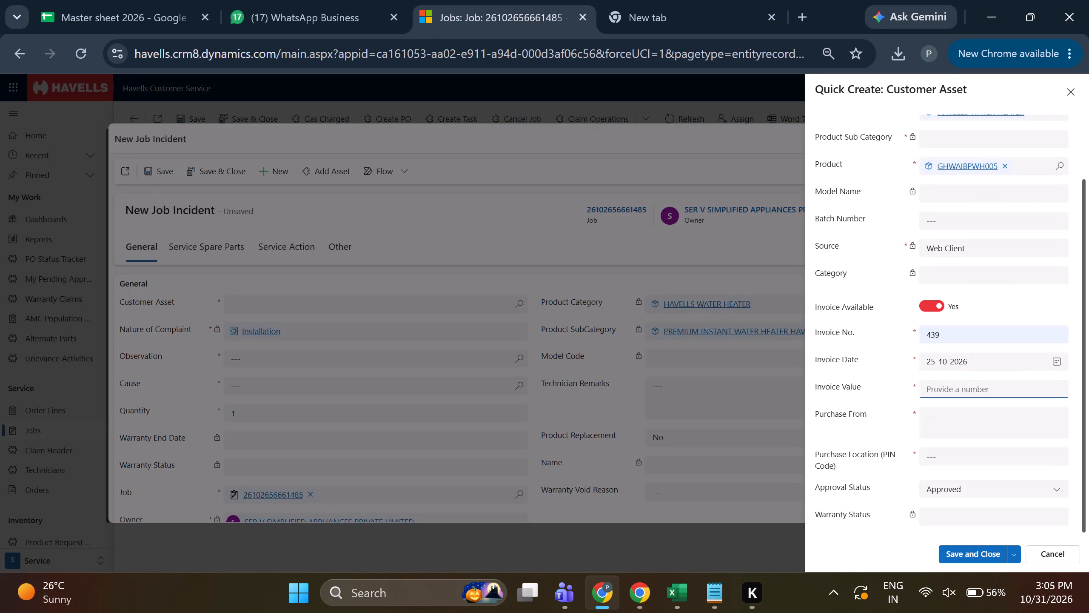
# Begin filling in the Invoice Value of the new customer asset.
pyautogui.click(986, 384)
pyautogui.click(1006, 388)
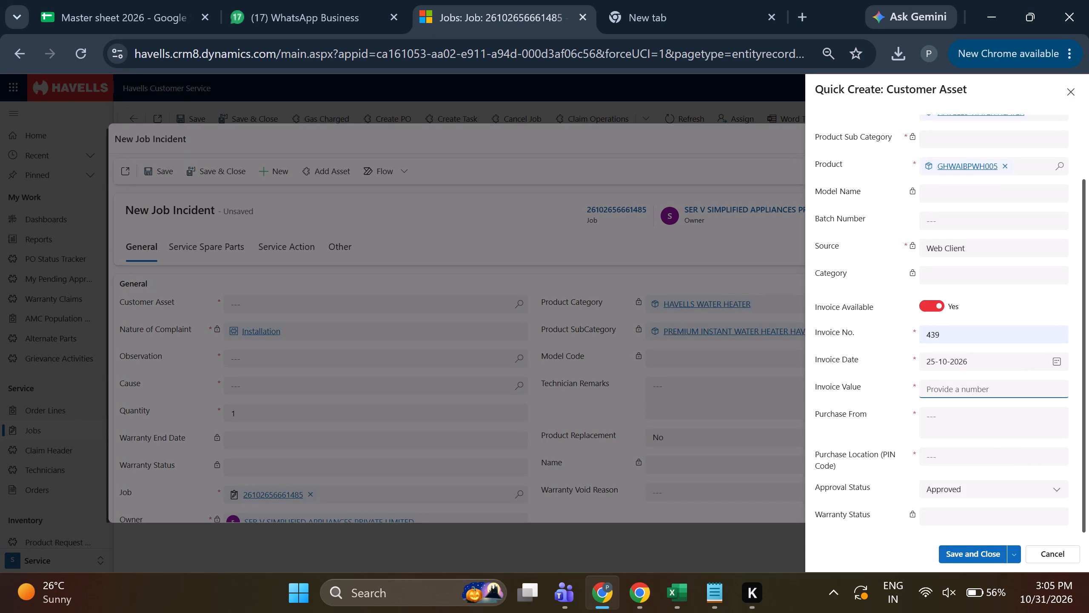
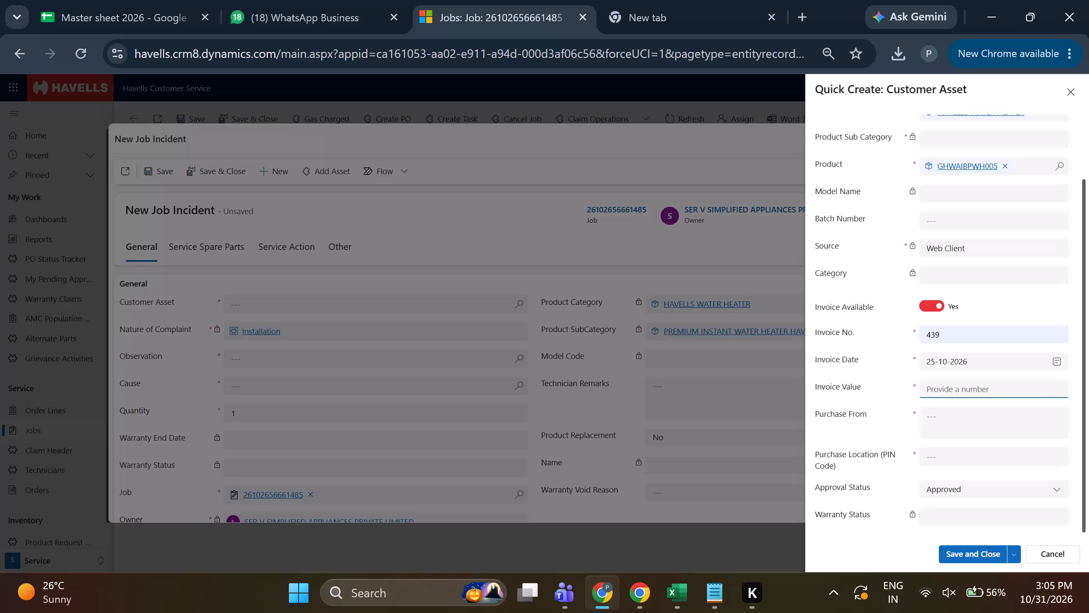
# Complete the customer asset with Invoice Value 6200, Purchase From NOIDA and purchase location PIN code 201301, and save it.
pyautogui.click(972, 390)
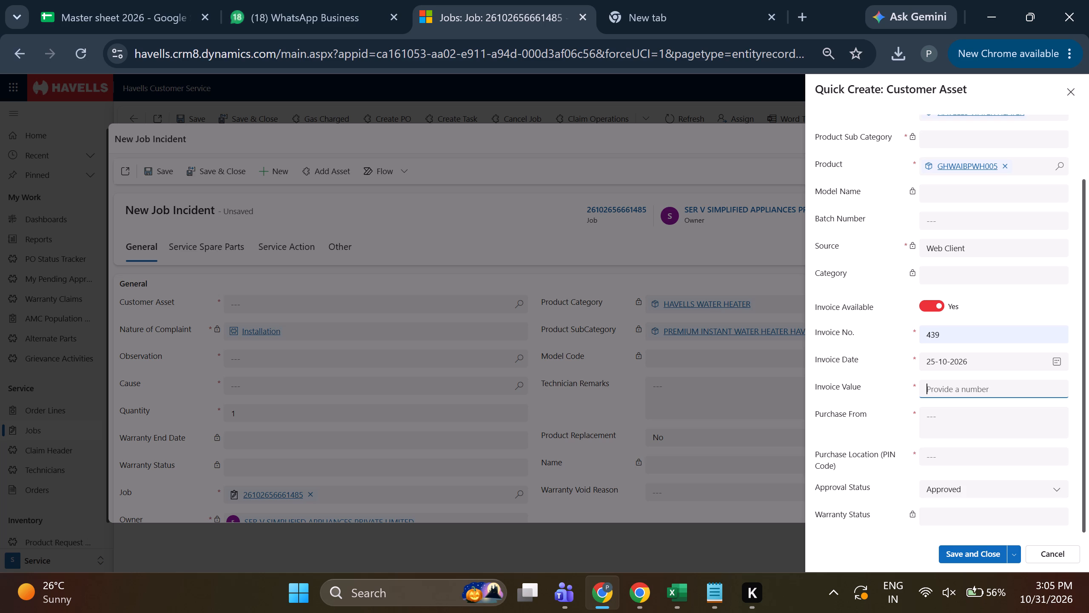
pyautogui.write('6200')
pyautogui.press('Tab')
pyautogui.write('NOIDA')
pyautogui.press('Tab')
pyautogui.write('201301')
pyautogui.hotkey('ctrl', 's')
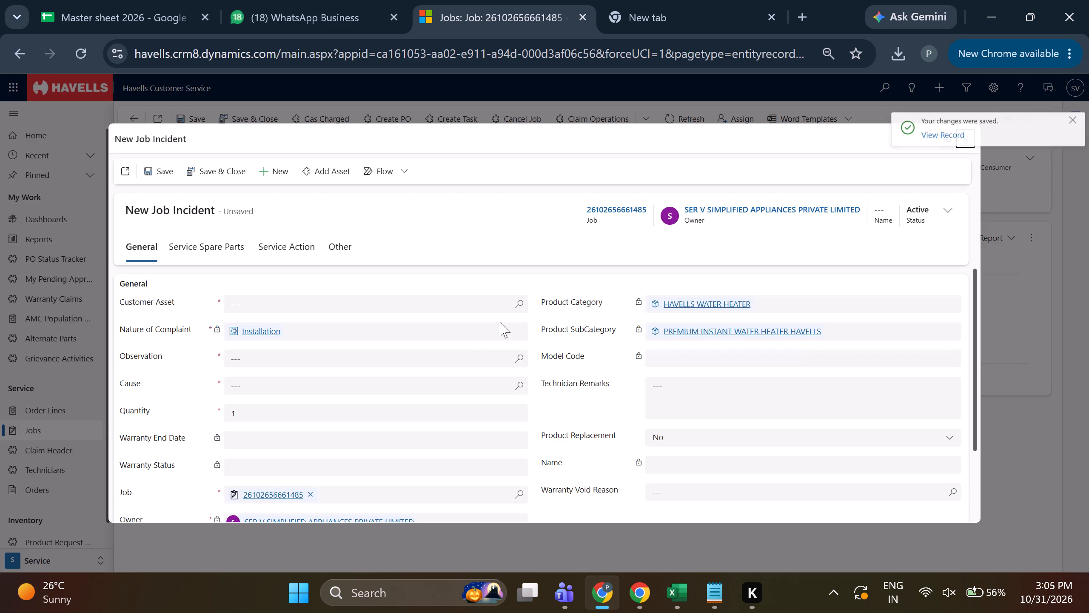
pyautogui.click(527, 307)
pyautogui.click(453, 347)
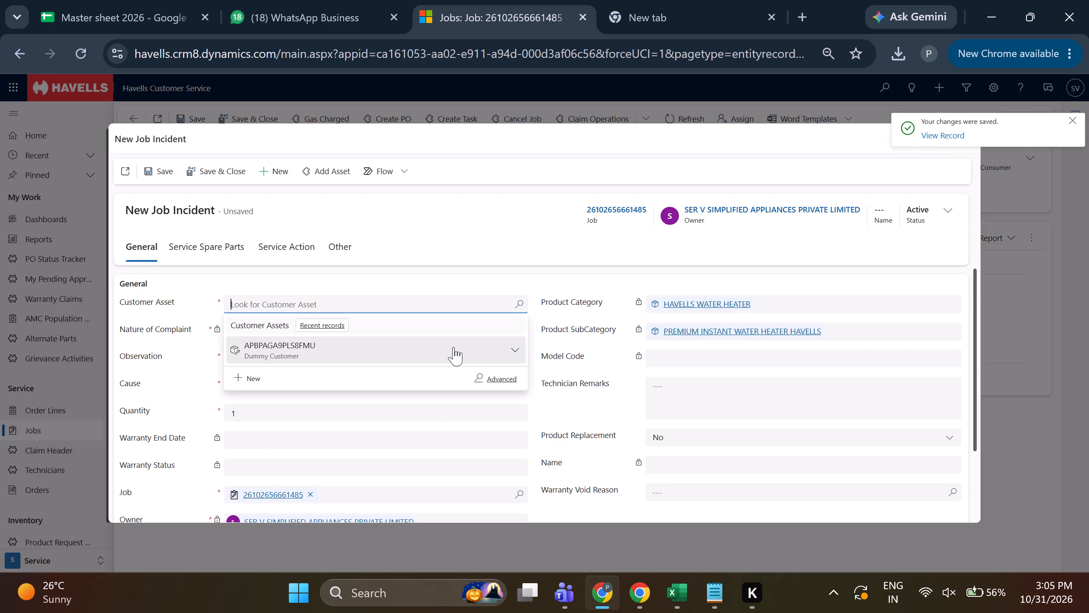
pyautogui.click(524, 364)
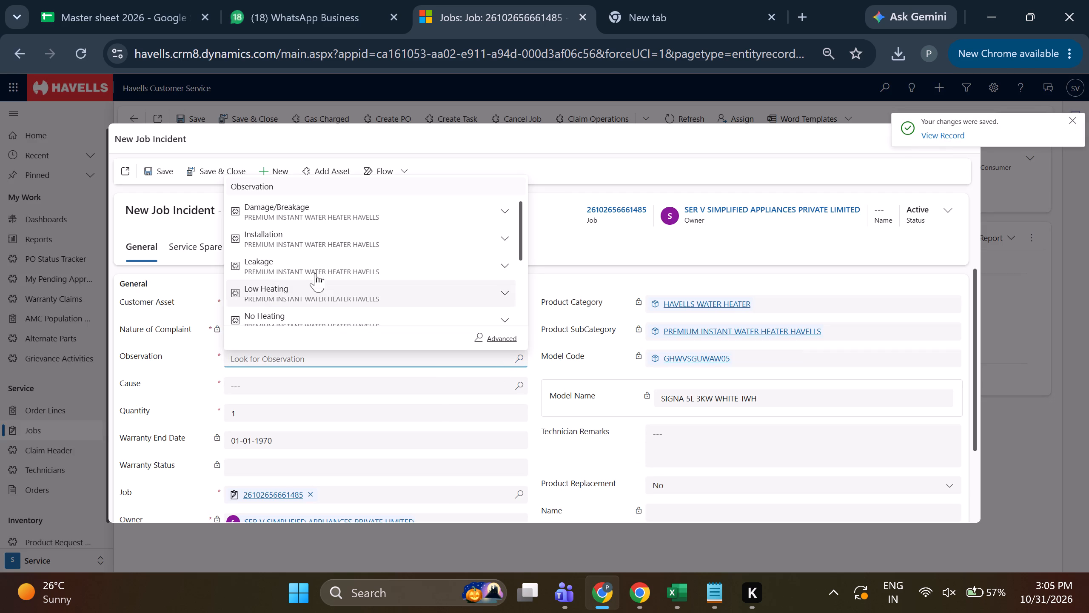
pyautogui.click(299, 242)
pyautogui.click(522, 392)
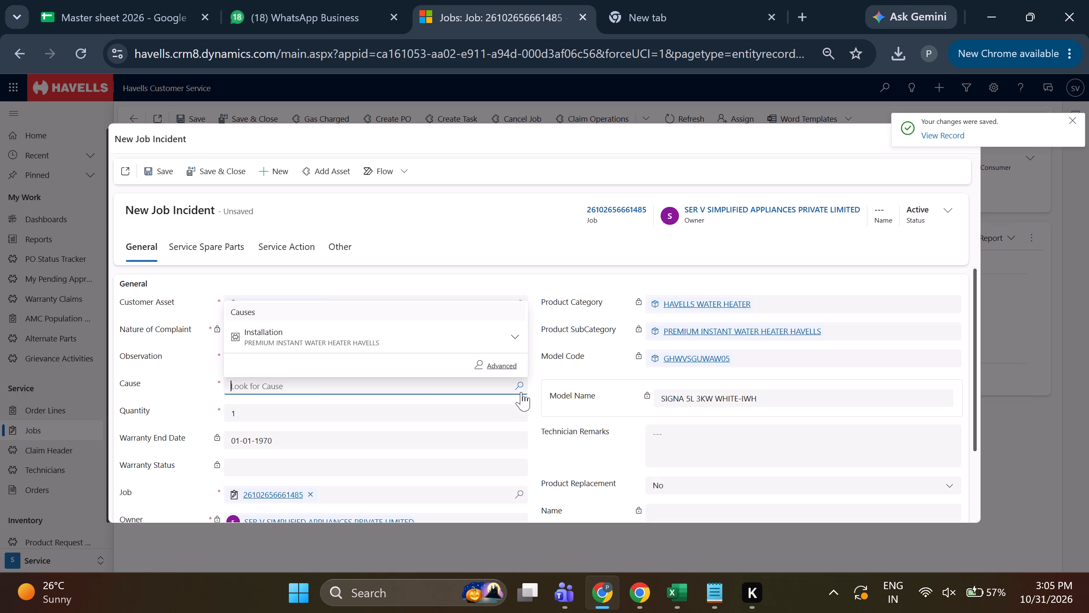
pyautogui.click(383, 328)
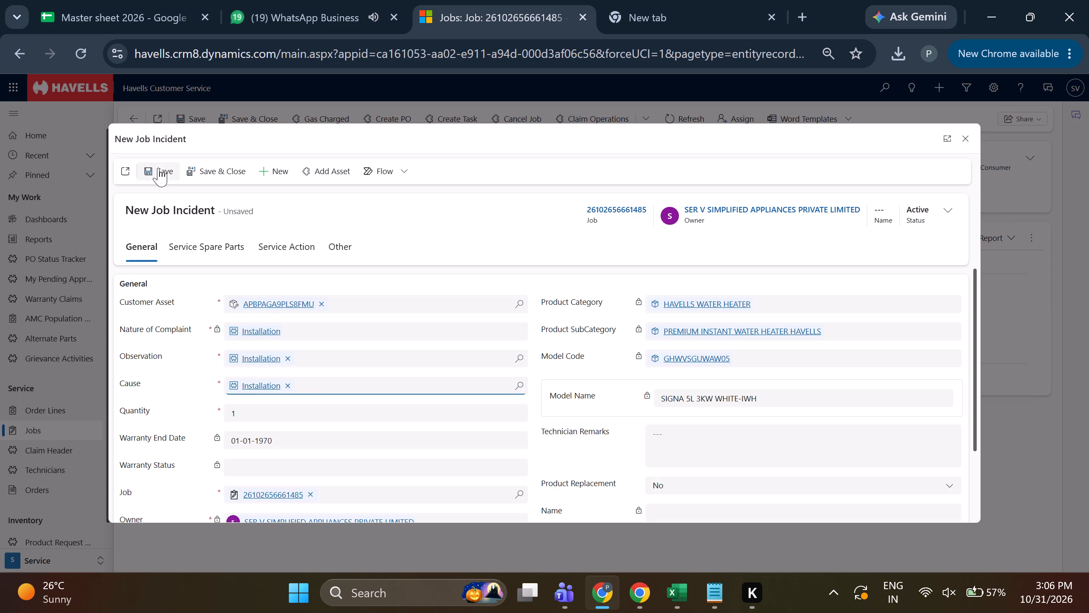
pyautogui.click(158, 168)
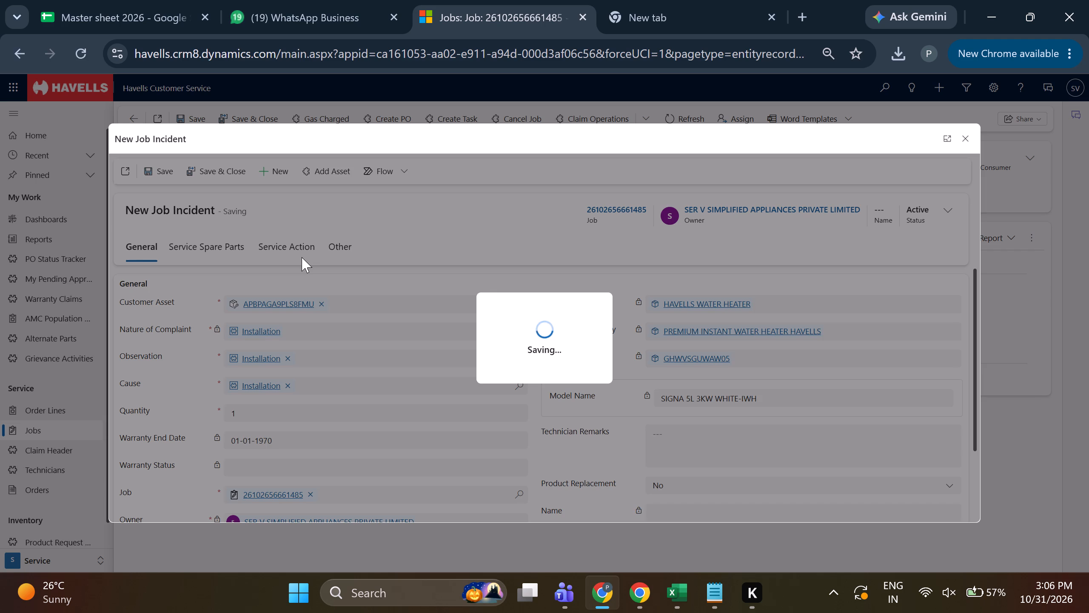
# Open the incident's Installation Done service action, set Mark Used to Used, and save and close the record.
pyautogui.click(302, 257)
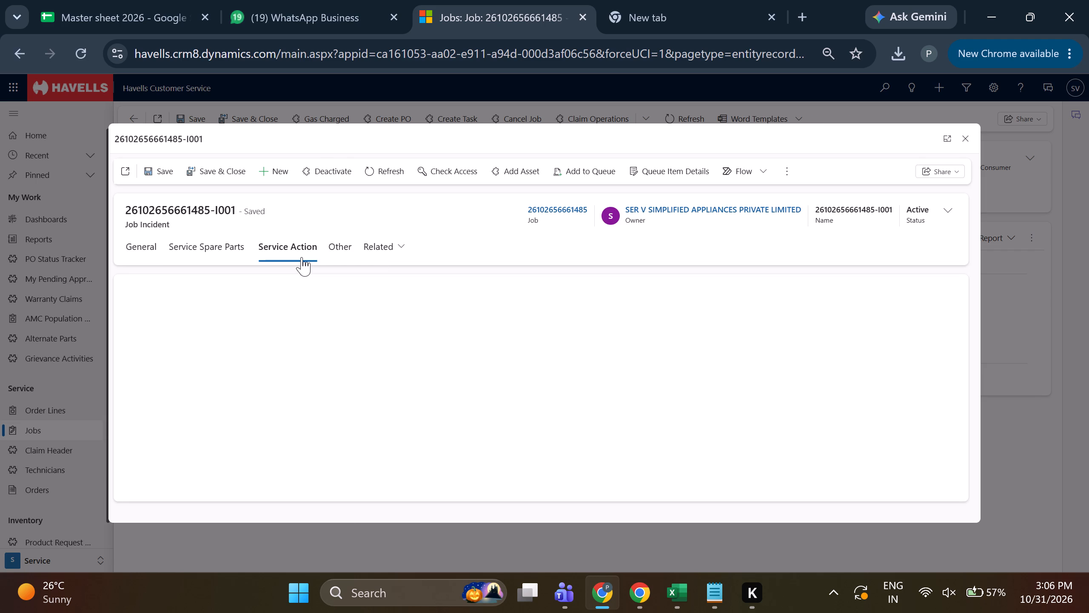
pyautogui.click(758, 295)
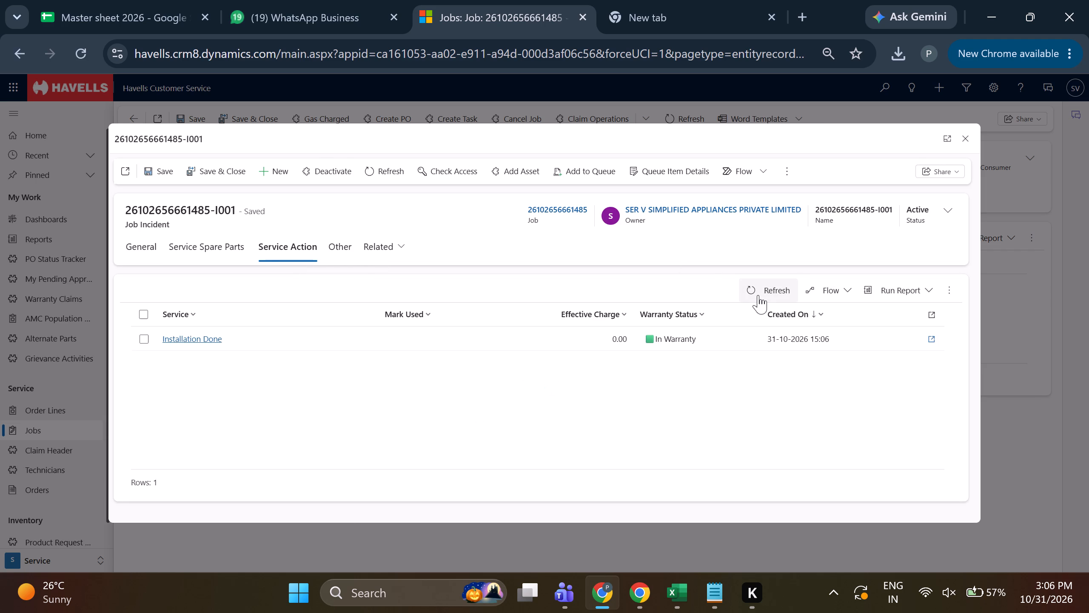
pyautogui.tripleClick(457, 345)
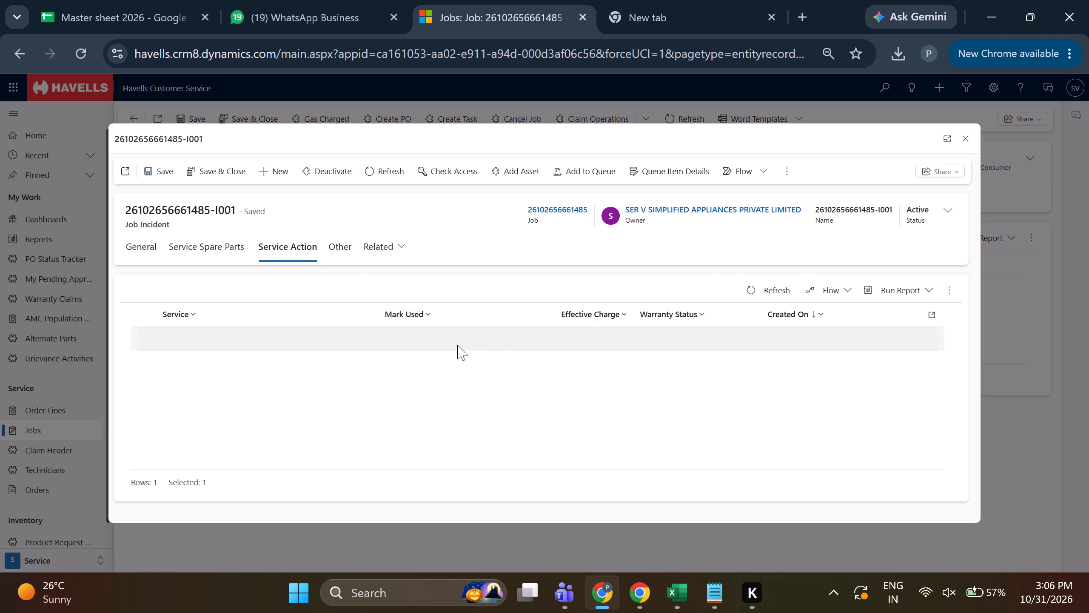
pyautogui.click(457, 345)
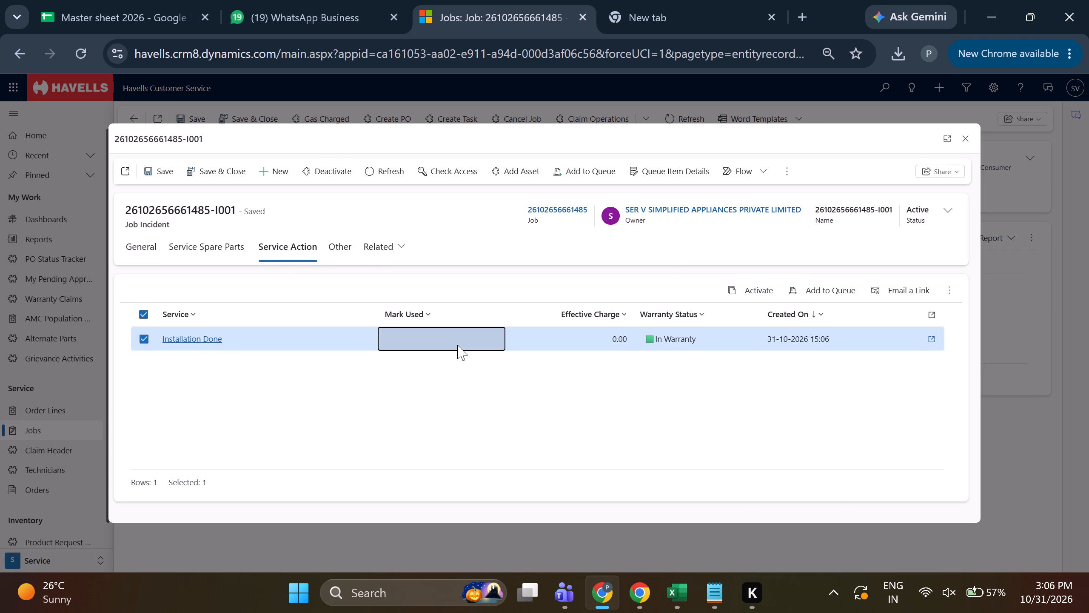
pyautogui.doubleClick(457, 345)
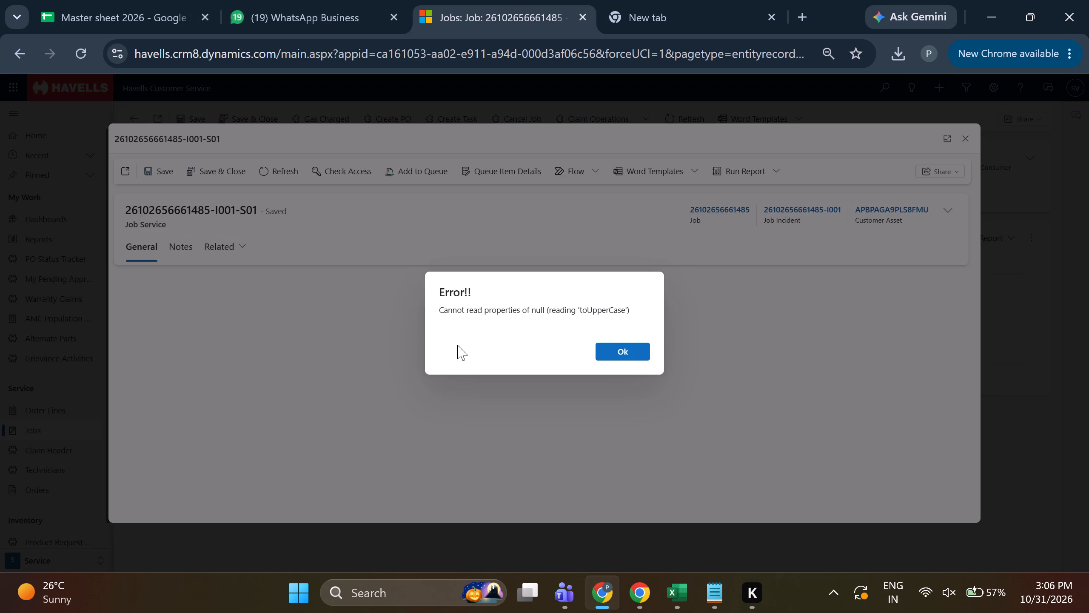
pyautogui.click(640, 295)
pyautogui.click(490, 298)
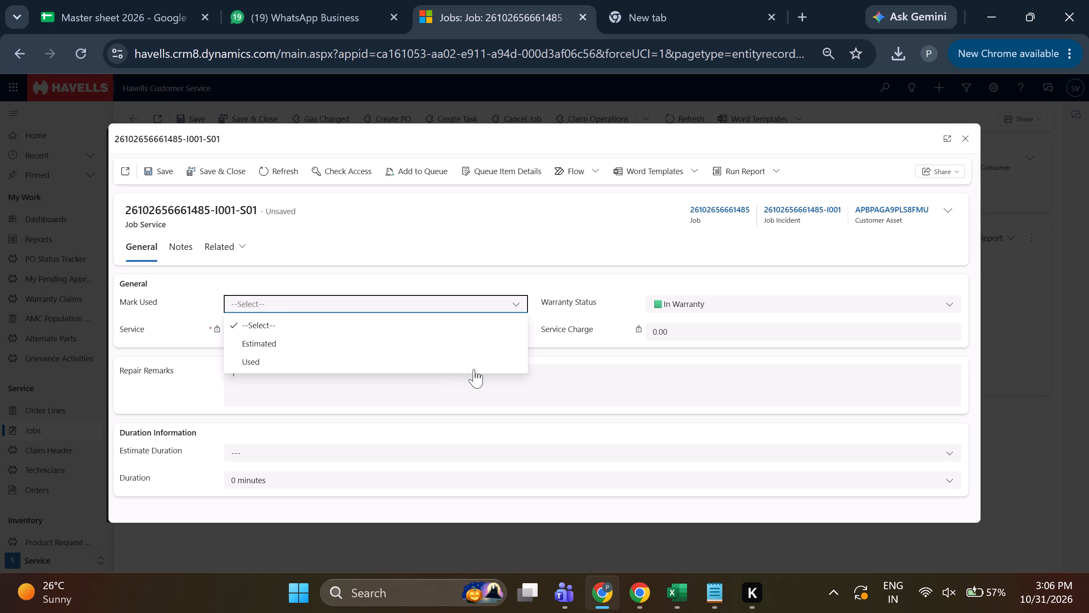
pyautogui.click(474, 370)
pyautogui.click(229, 172)
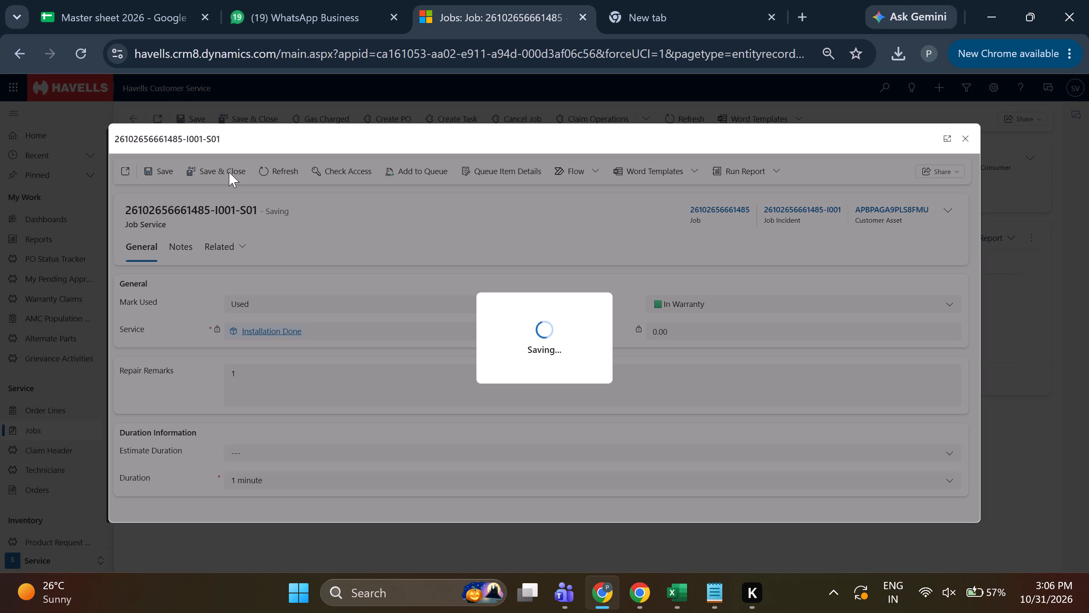
pyautogui.click(229, 172)
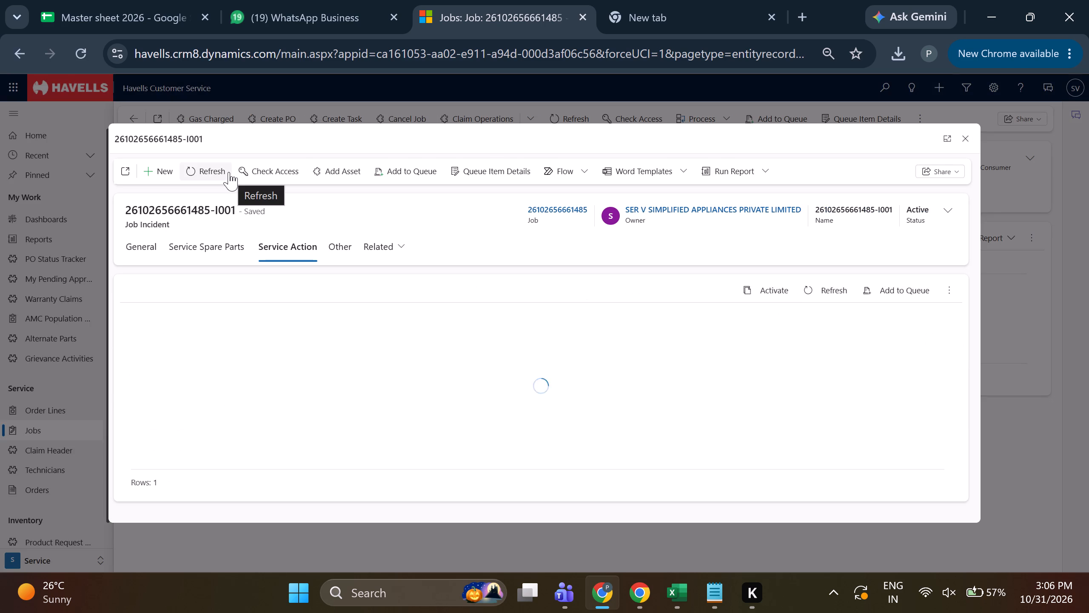
# Save and close the job incident from its general details and dismiss the resulting message.
pyautogui.click(140, 252)
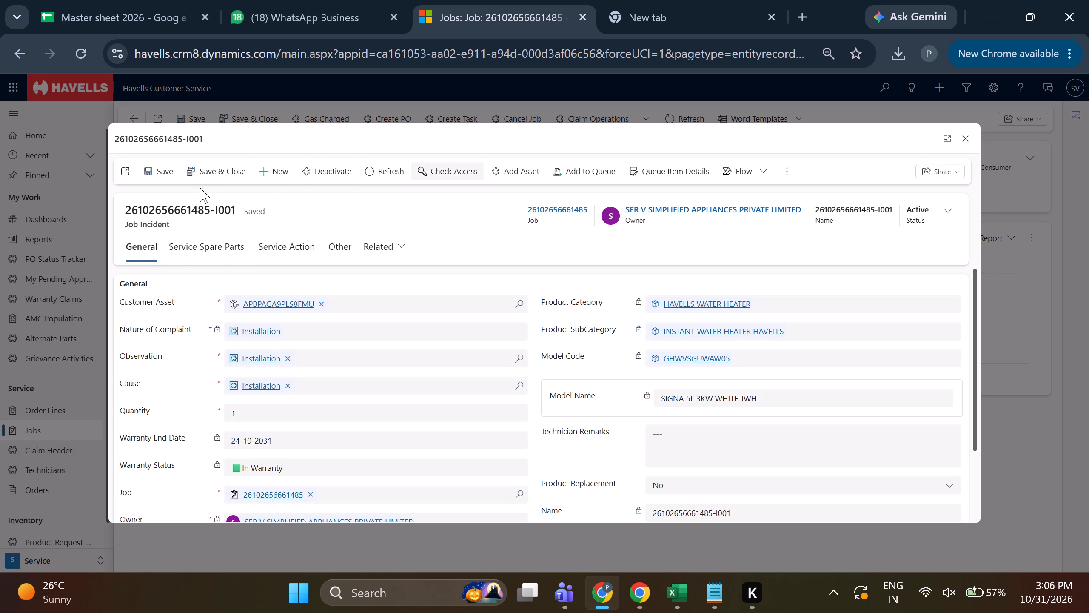
pyautogui.click(202, 174)
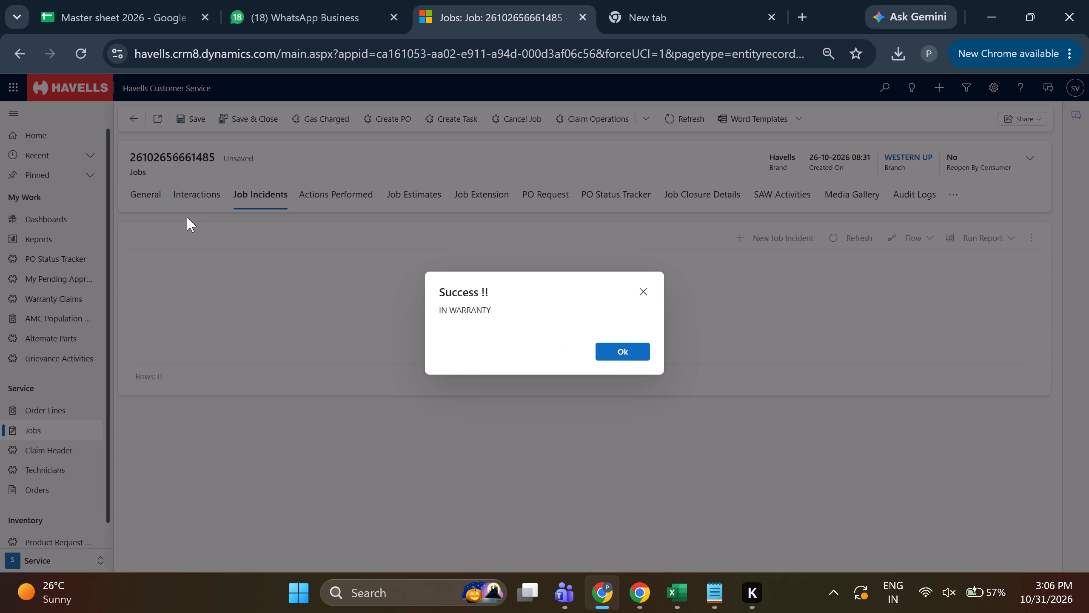
pyautogui.click(610, 348)
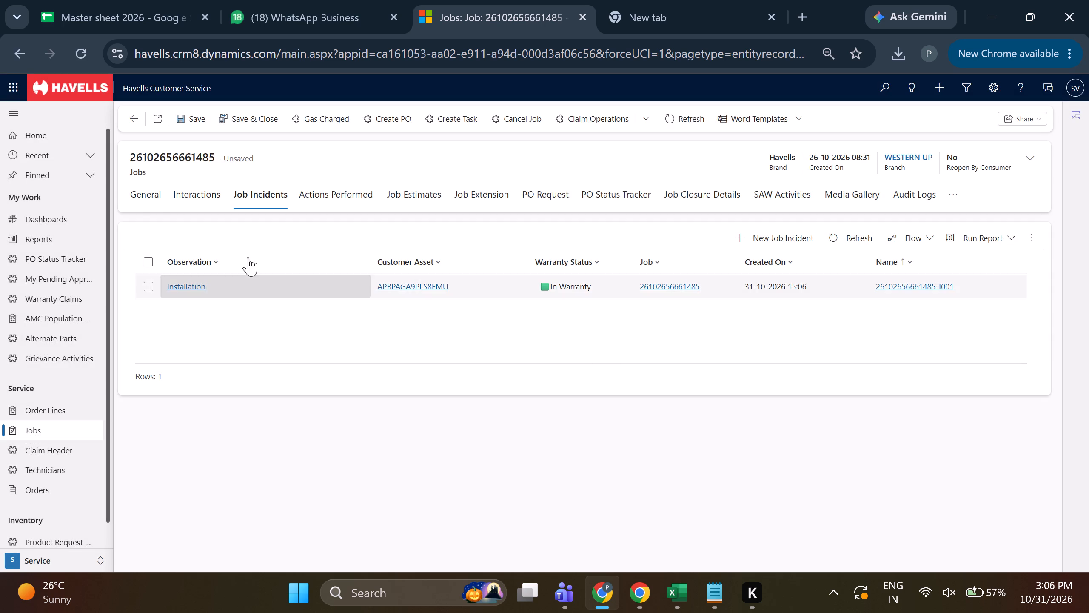
# Review the job's general details, interactions and job incidents.
pyautogui.click(141, 196)
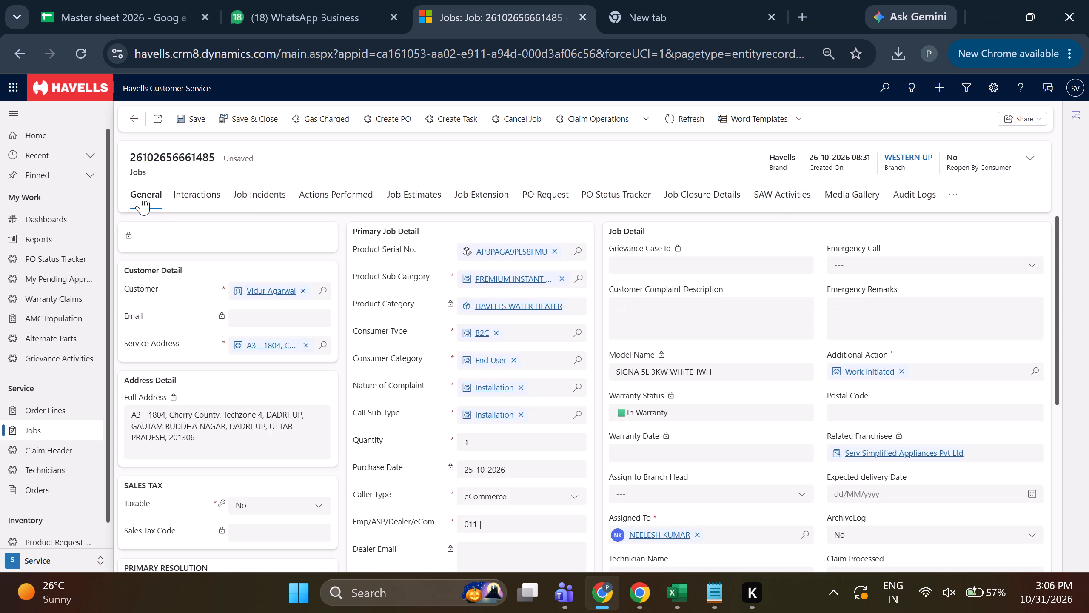
pyautogui.scroll(-2, 512, 428)
pyautogui.scroll(5, 600, 444)
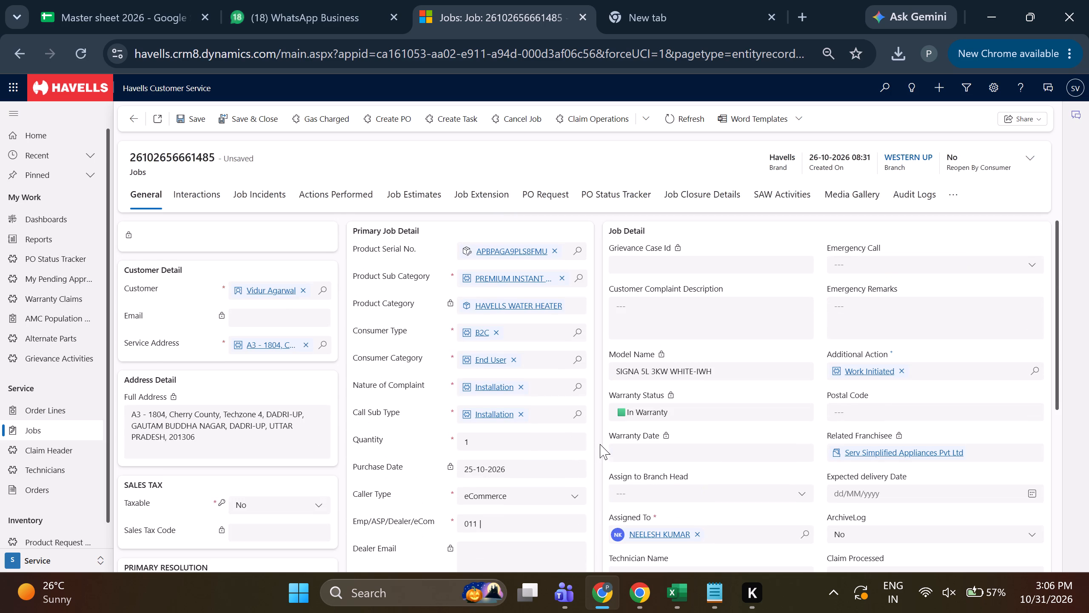
pyautogui.click(196, 204)
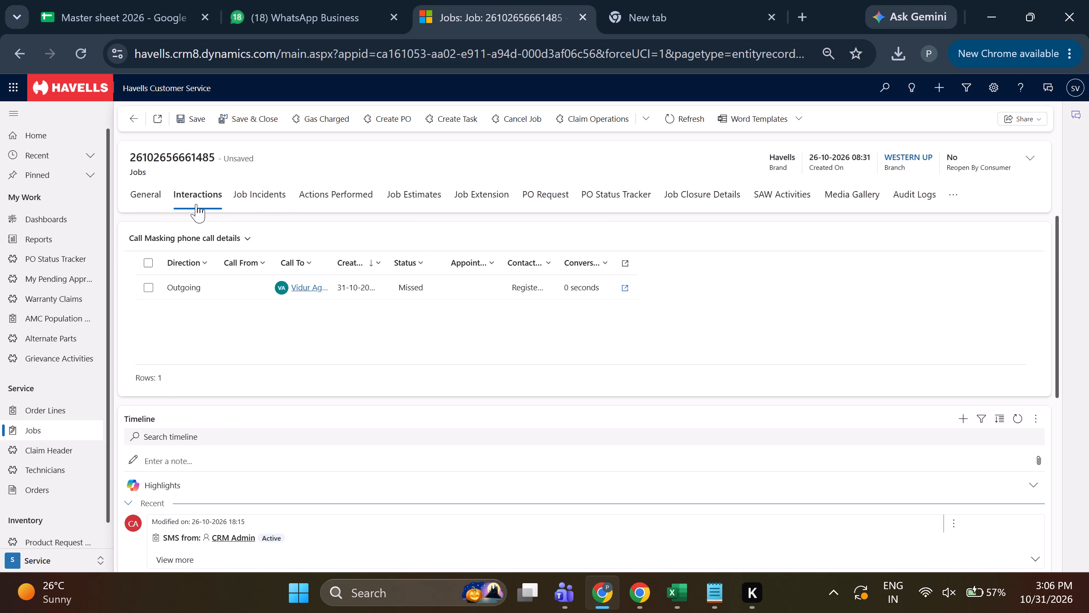
pyautogui.click(241, 204)
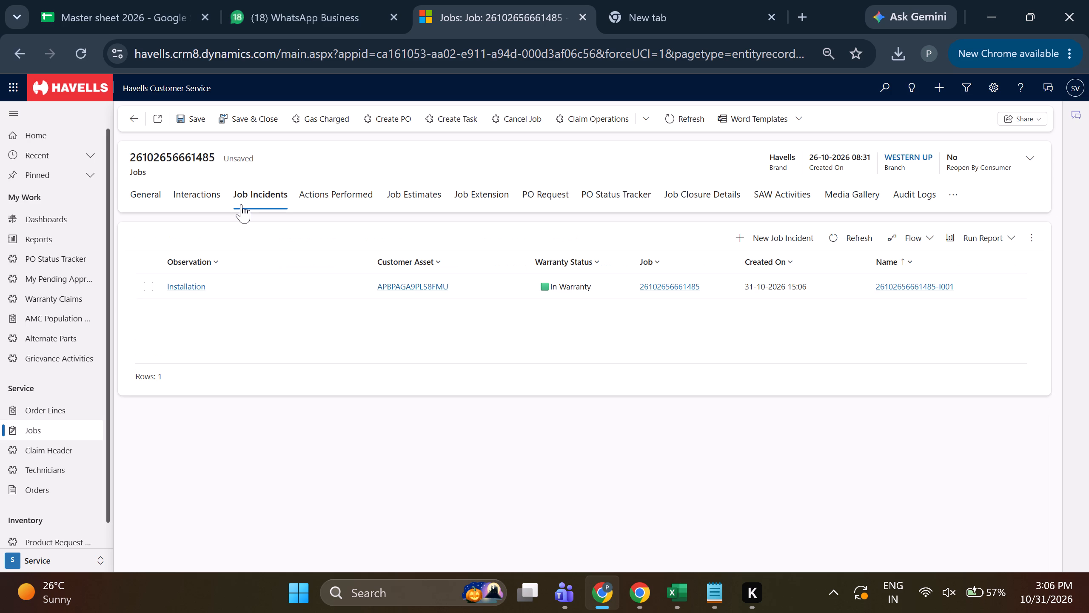
pyautogui.click(151, 203)
pyautogui.click(729, 206)
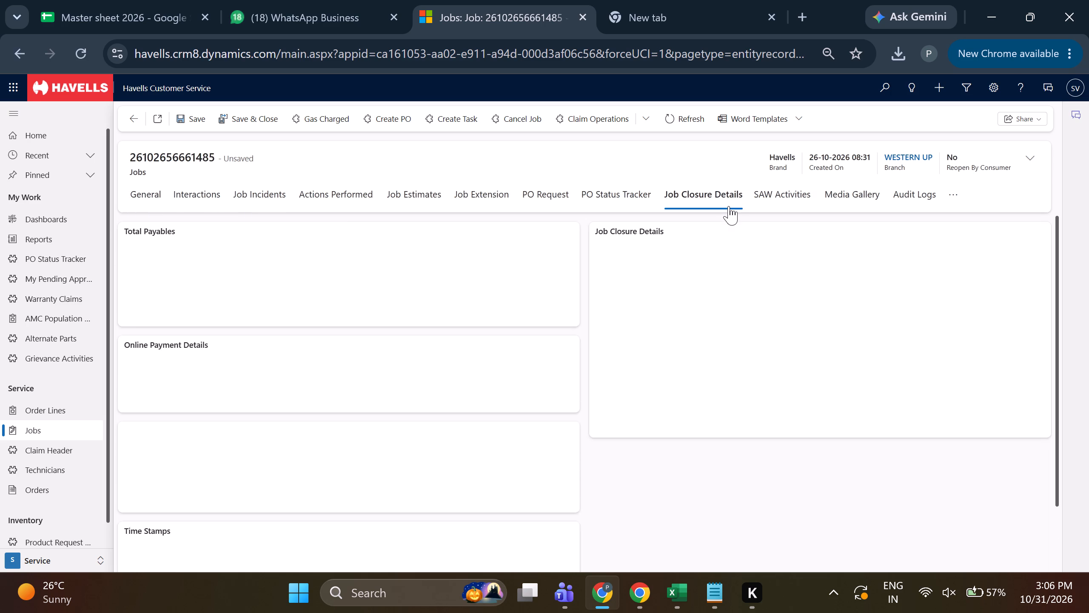
pyautogui.tripleClick(754, 358)
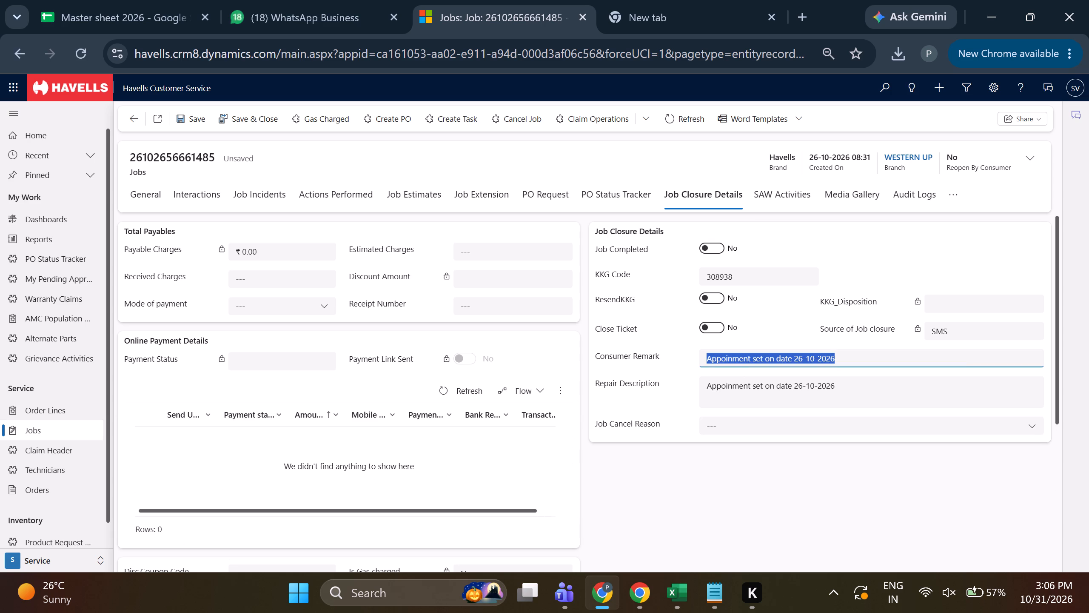
pyautogui.press('BackSpace')
pyautogui.click(754, 358)
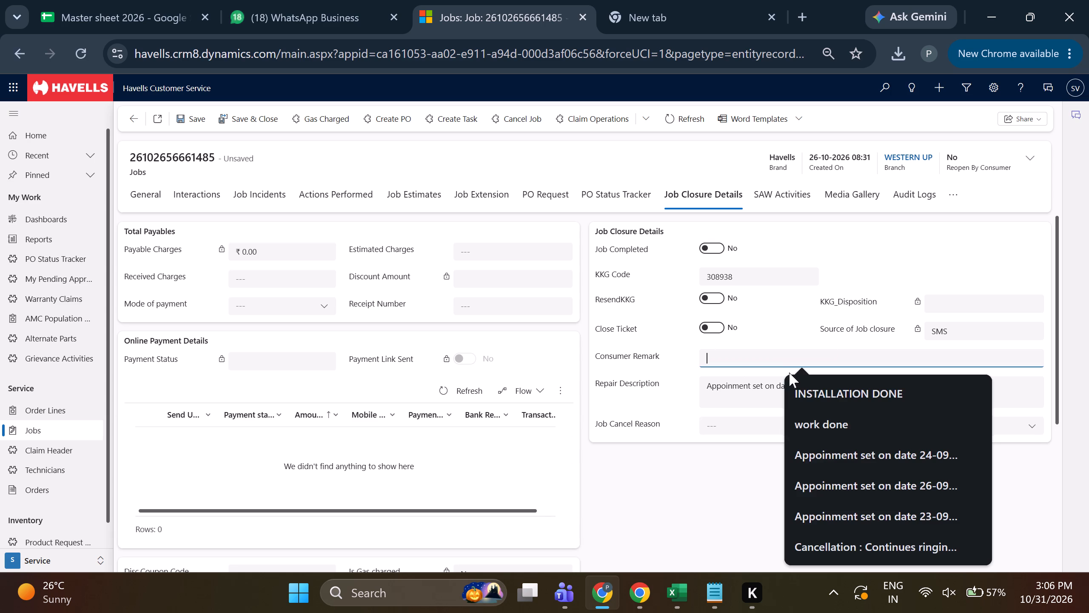
pyautogui.click(813, 385)
pyautogui.tripleClick(805, 361)
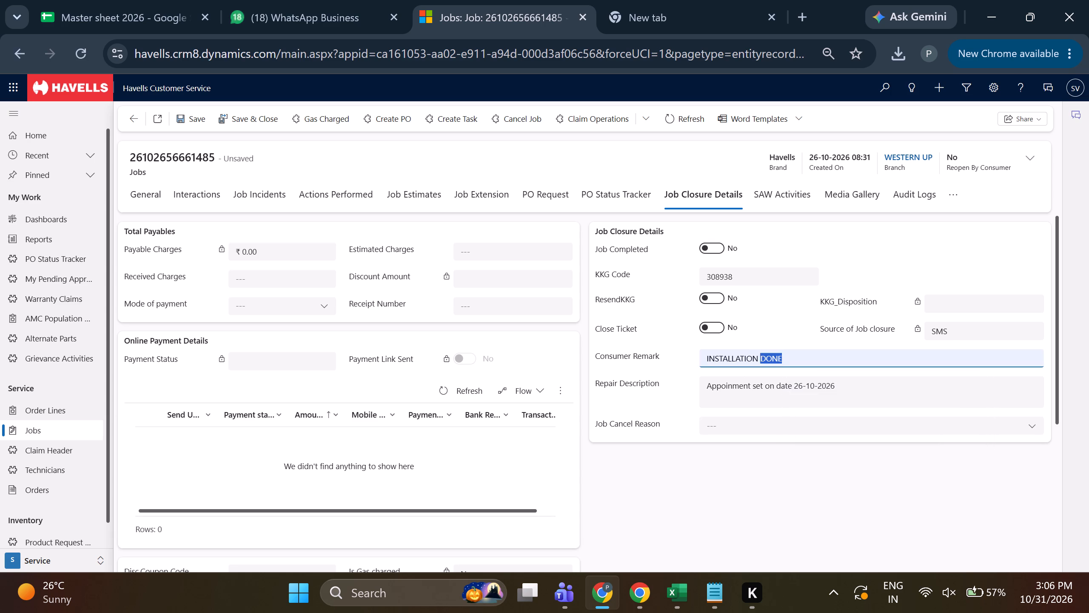
pyautogui.hotkey('ctrl', 'c')
pyautogui.doubleClick(797, 405)
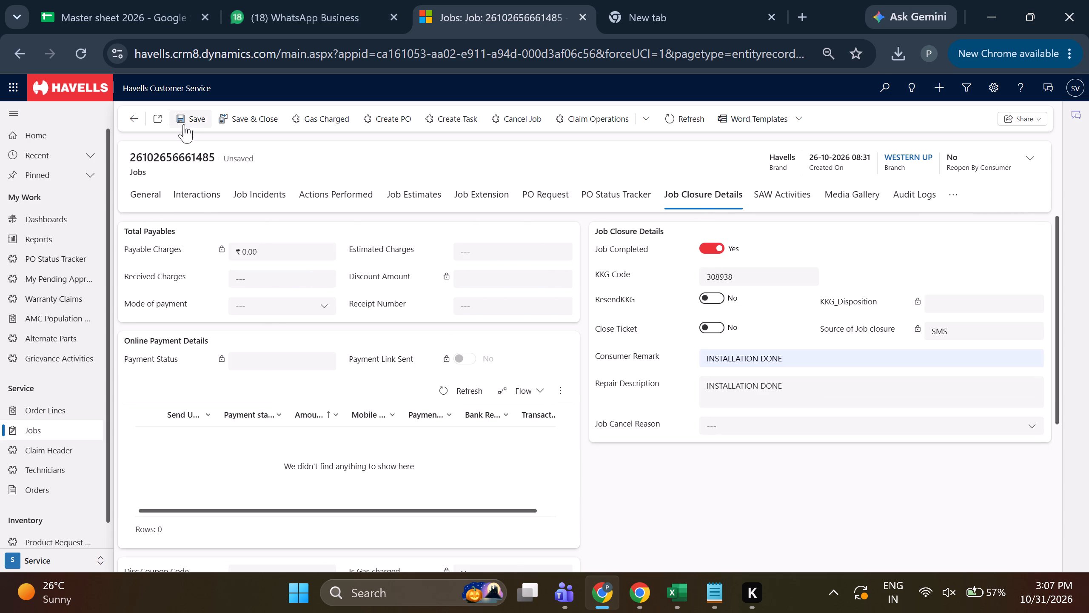
pyautogui.click(181, 121)
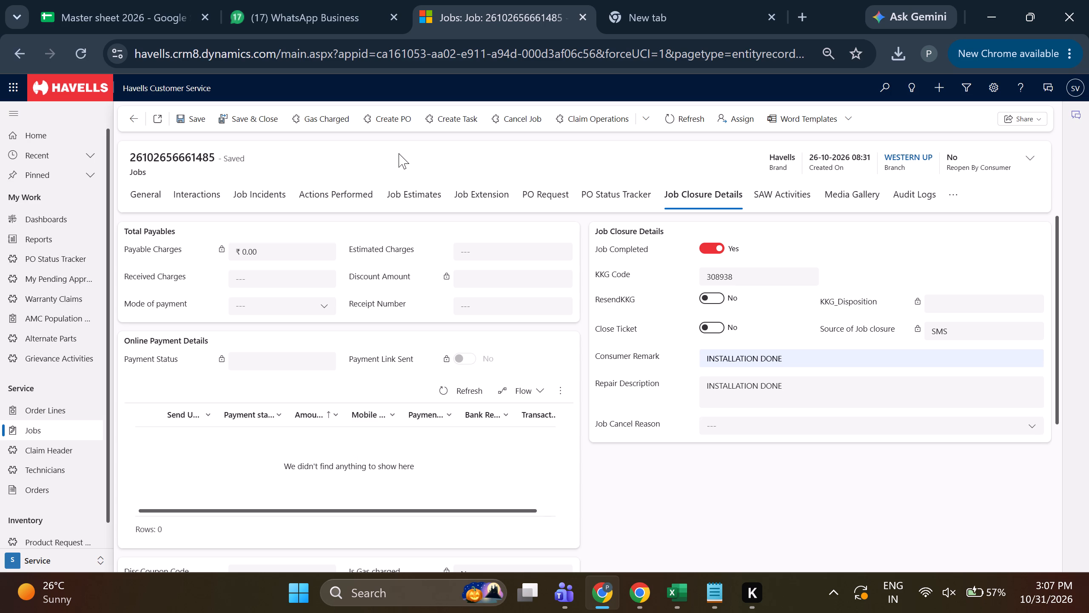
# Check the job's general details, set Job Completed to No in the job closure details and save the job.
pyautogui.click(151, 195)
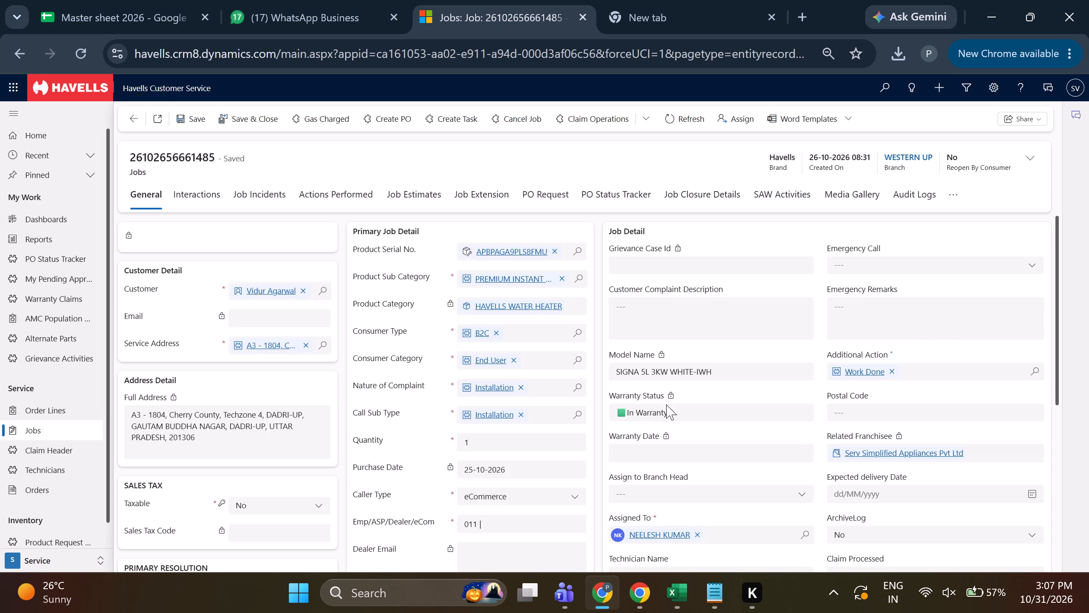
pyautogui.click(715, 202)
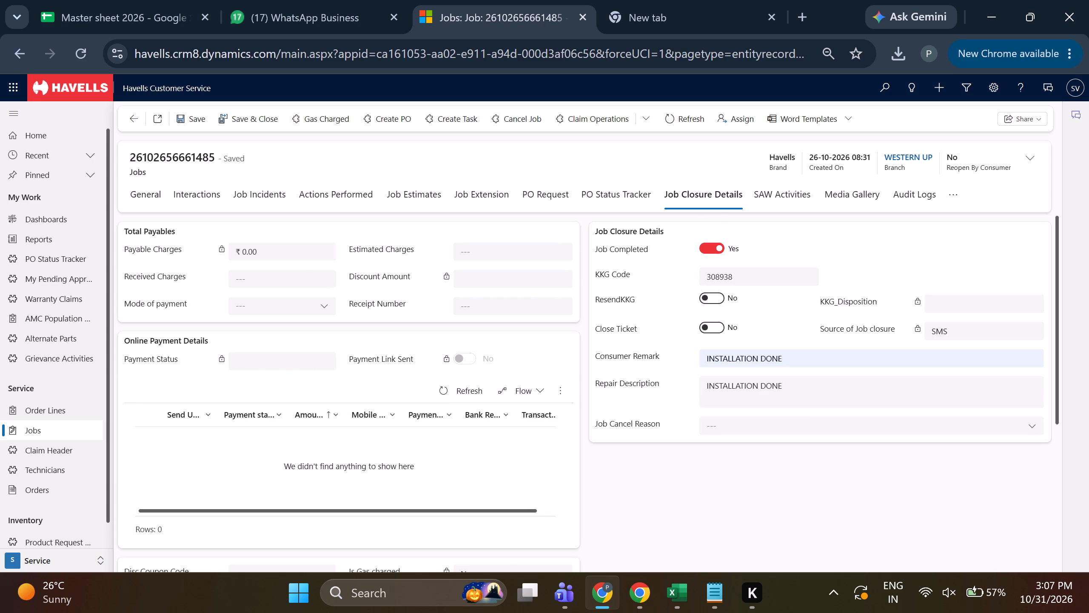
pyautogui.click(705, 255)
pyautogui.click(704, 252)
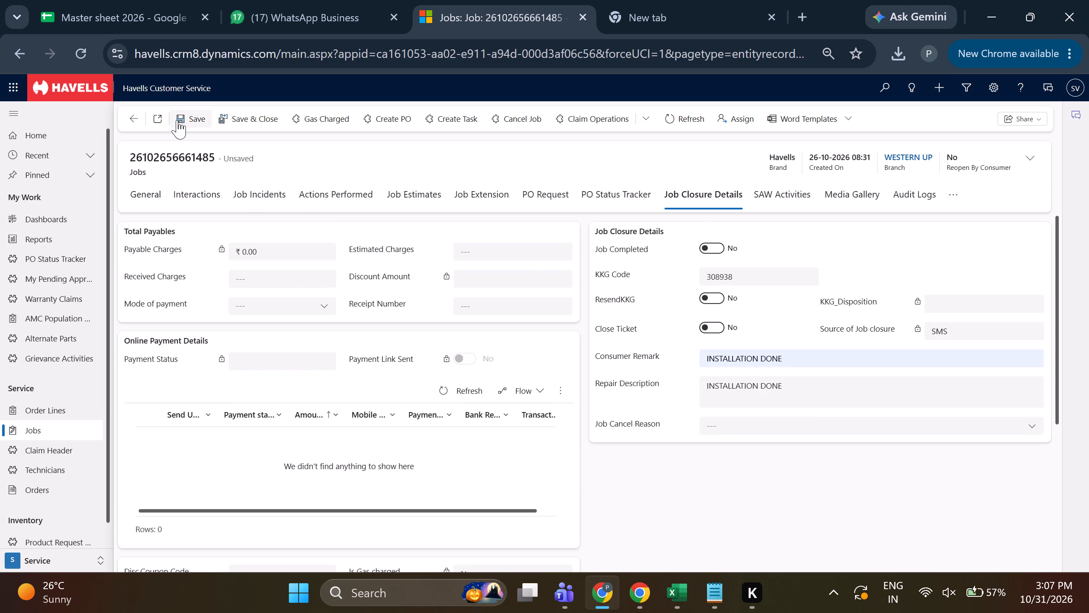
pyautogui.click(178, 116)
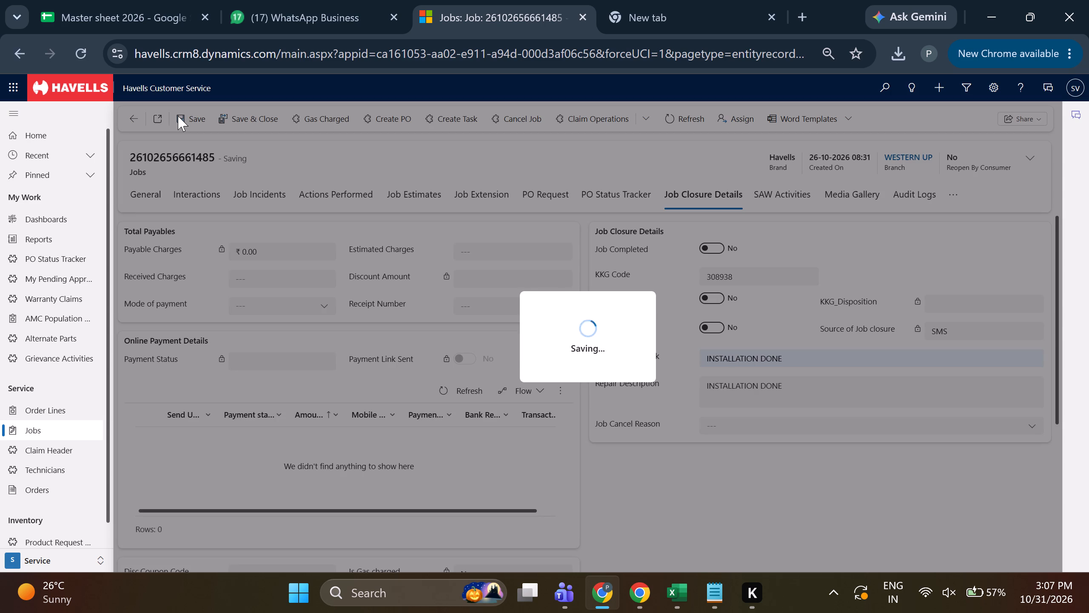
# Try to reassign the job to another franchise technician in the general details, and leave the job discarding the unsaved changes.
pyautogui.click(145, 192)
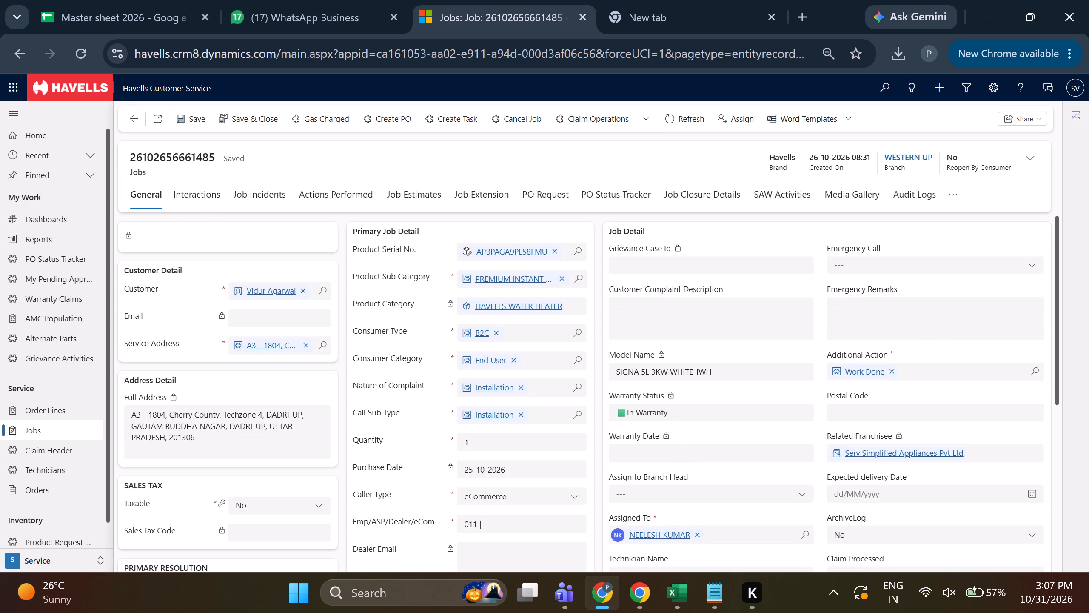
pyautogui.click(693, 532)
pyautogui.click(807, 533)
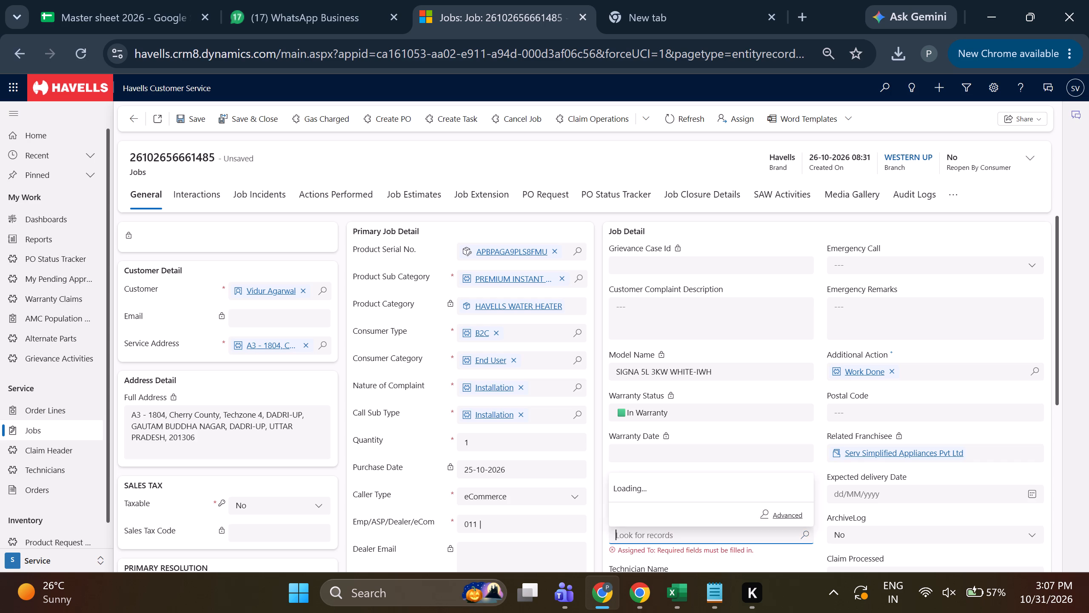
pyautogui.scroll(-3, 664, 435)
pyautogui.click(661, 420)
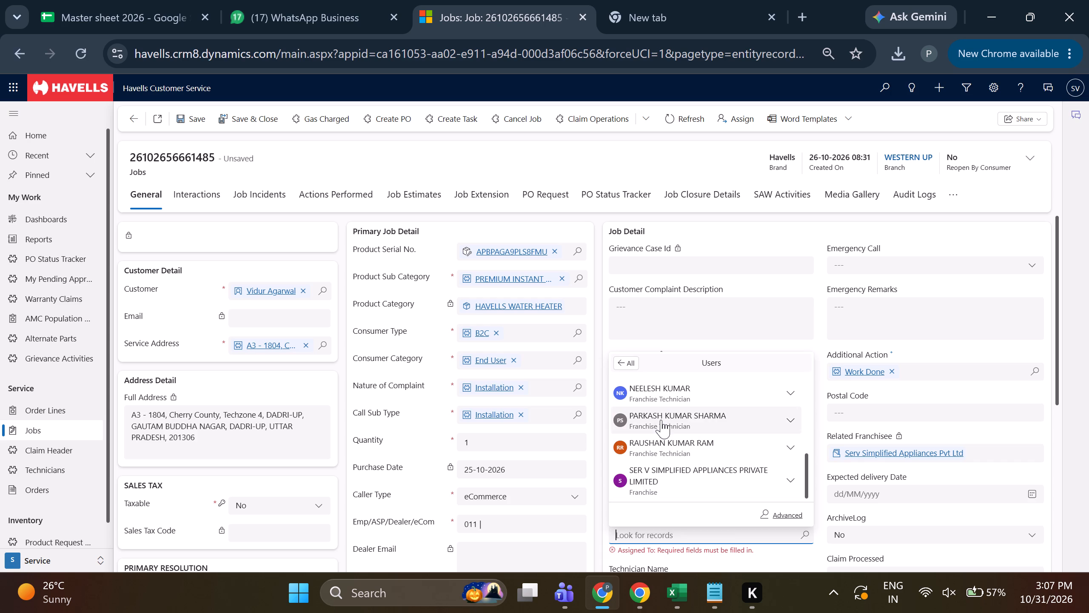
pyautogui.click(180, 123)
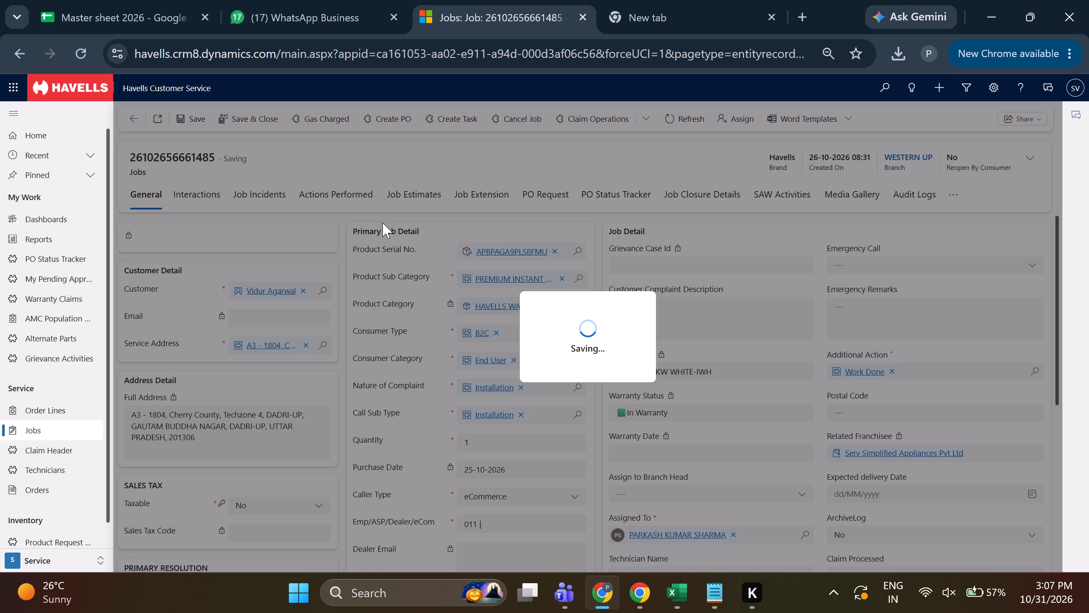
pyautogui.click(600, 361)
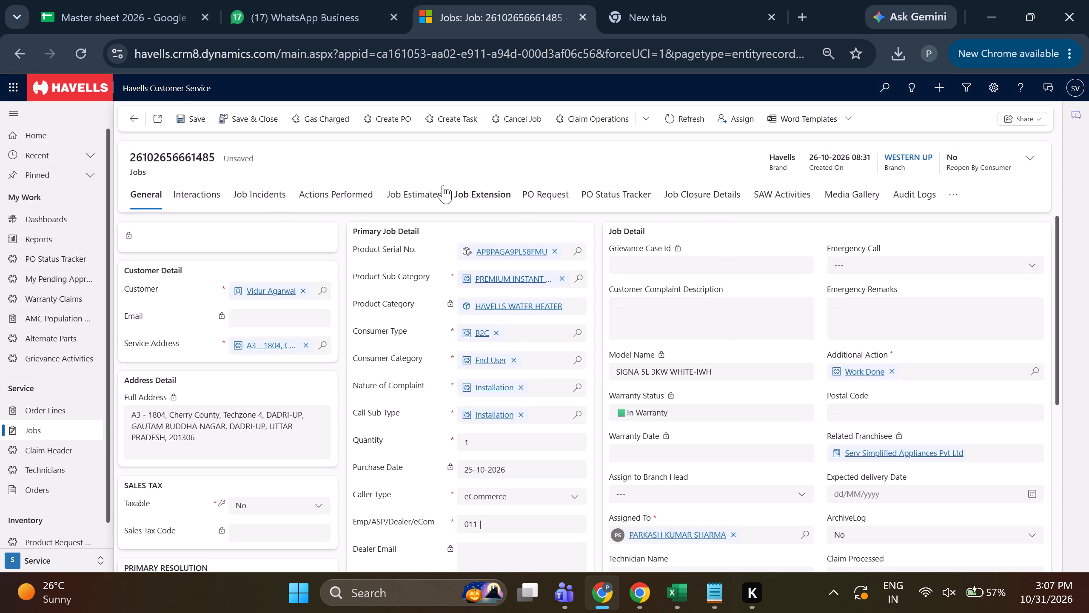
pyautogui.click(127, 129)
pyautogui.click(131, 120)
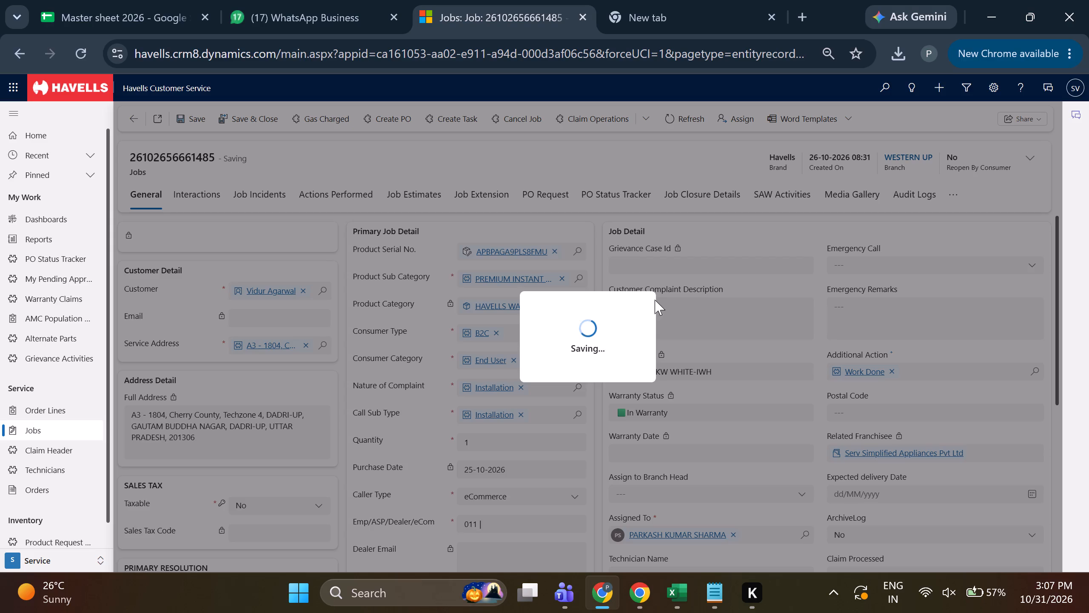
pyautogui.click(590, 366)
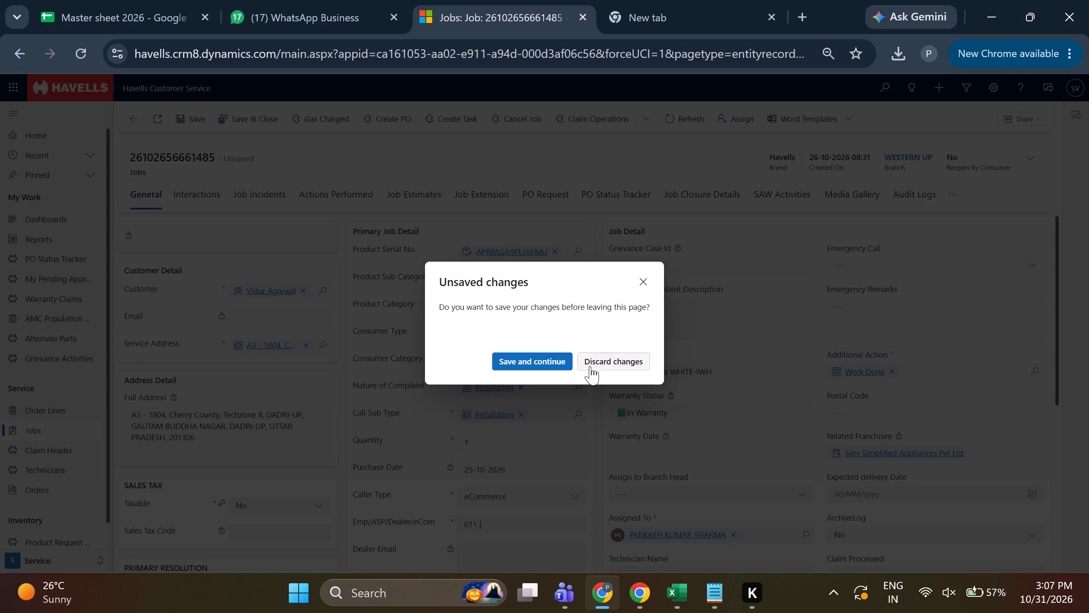
# Set Job Completed and Close Ticket to Yes in the job closure details and try to save and close the job.
pyautogui.click(257, 187)
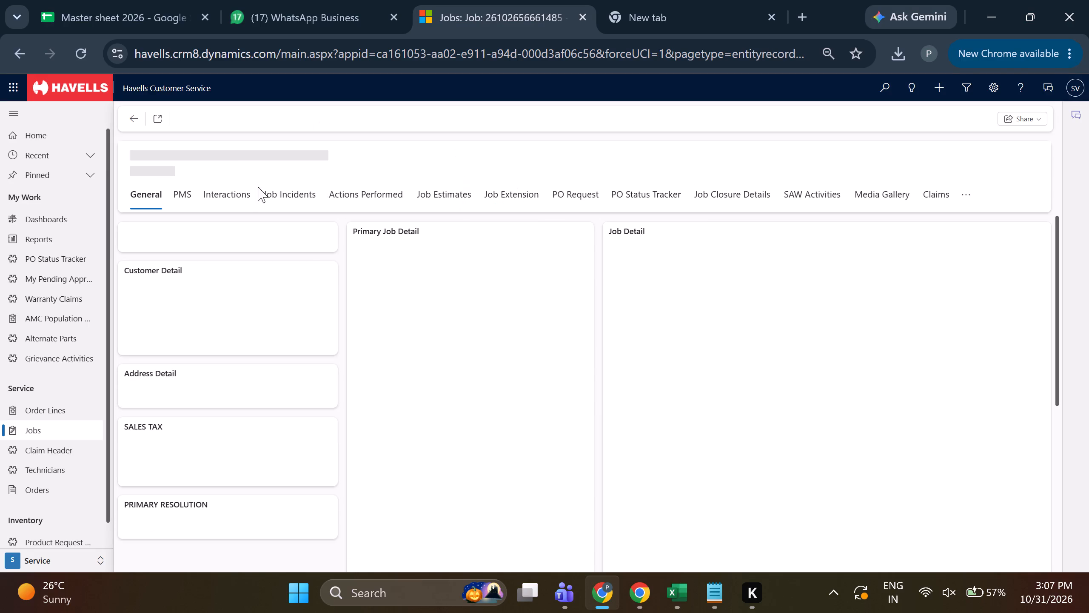
pyautogui.click(728, 201)
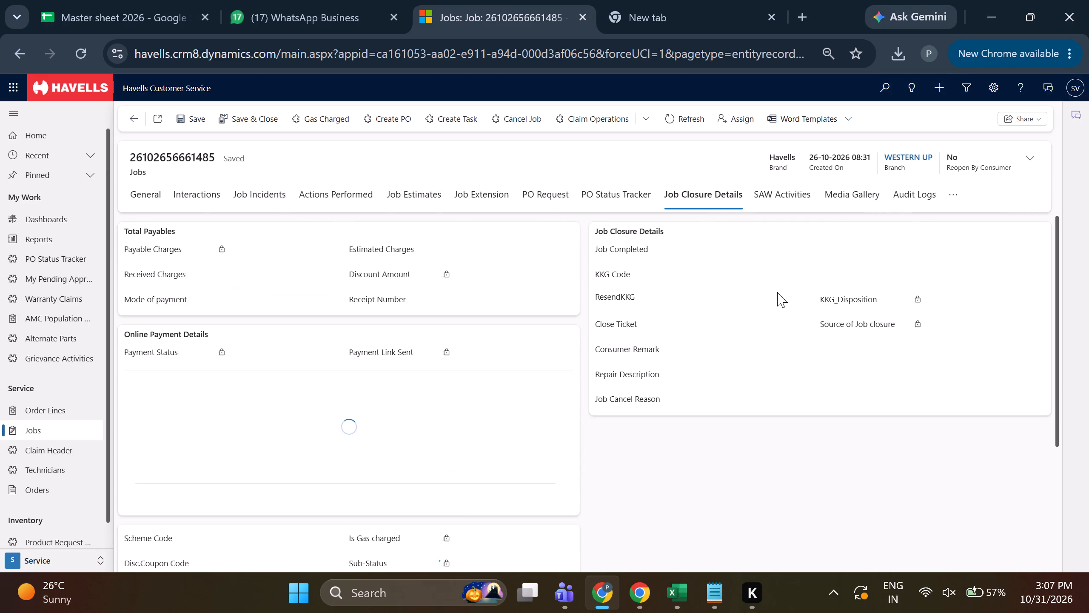
pyautogui.click(131, 193)
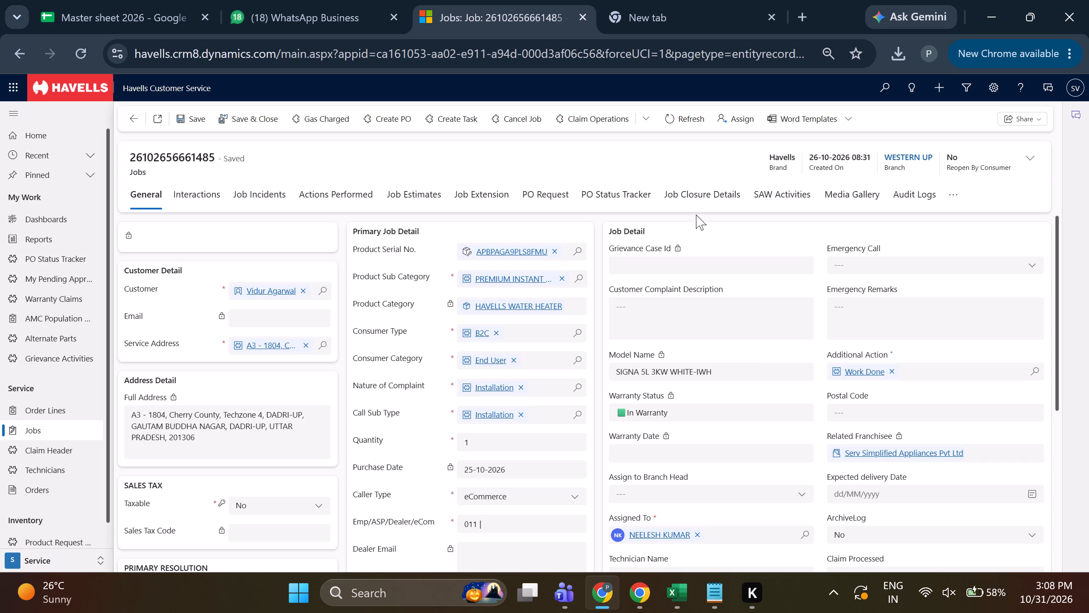
pyautogui.click(701, 197)
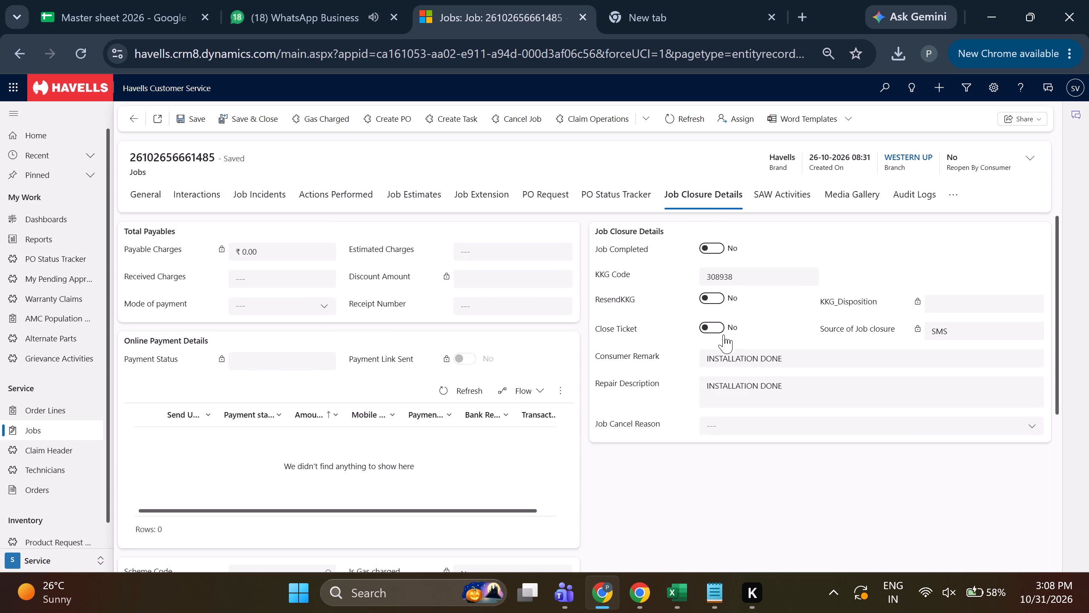
pyautogui.click(723, 244)
pyautogui.click(711, 326)
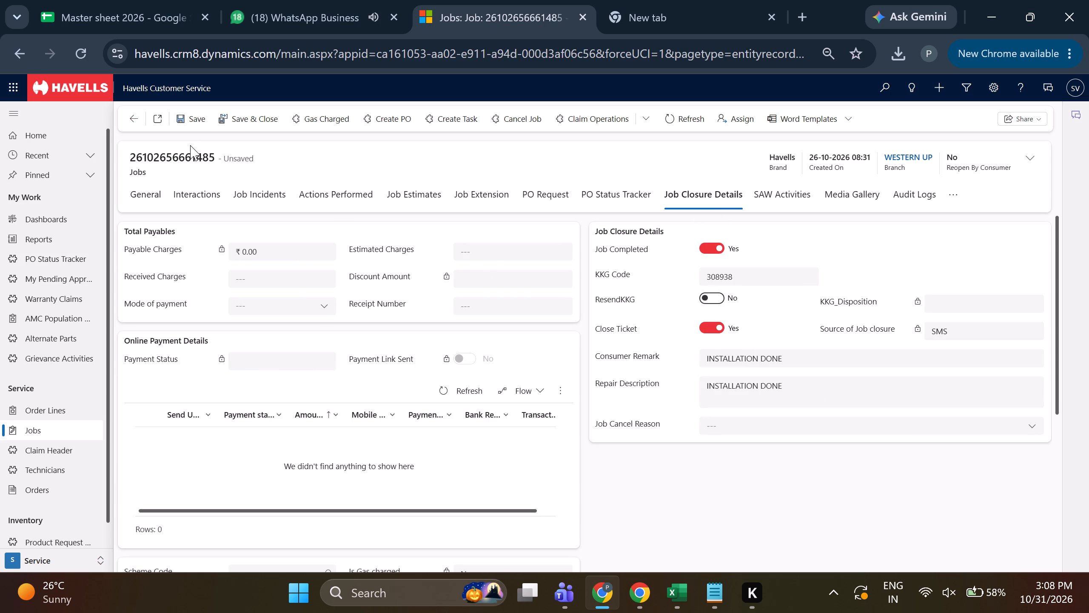
pyautogui.click(230, 125)
pyautogui.click(184, 0)
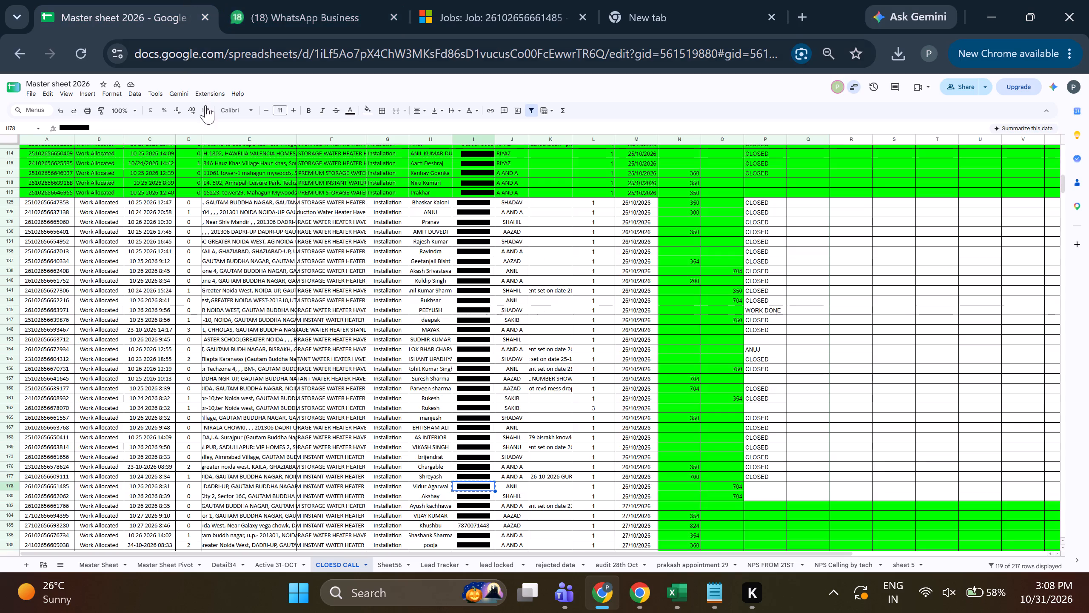
pyautogui.click(553, 0)
pyautogui.click(611, 392)
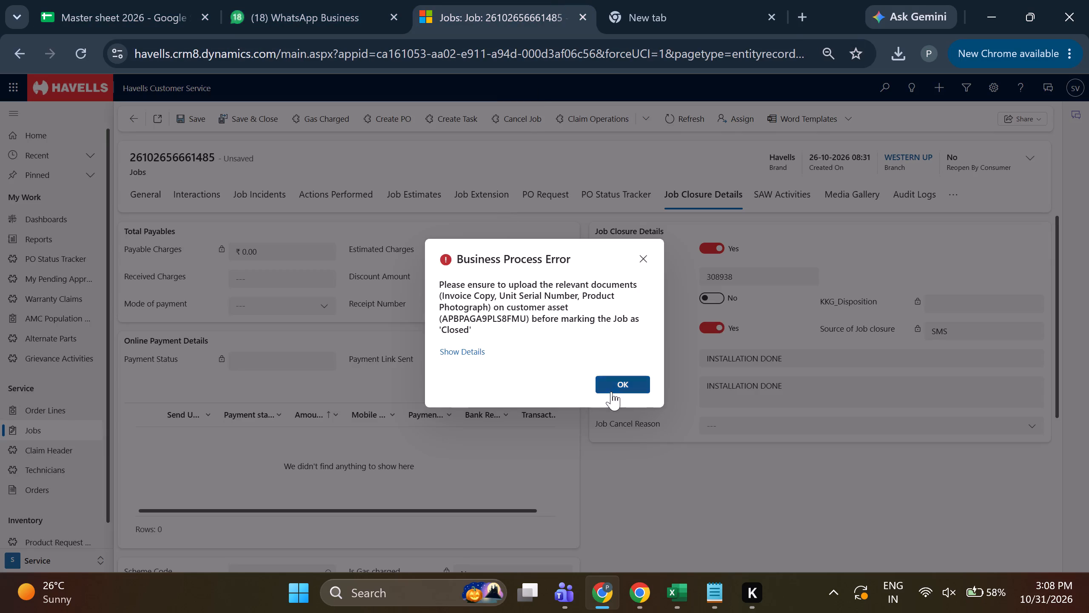
# Open the customer asset record linked as the Product Serial No. in the job's general details.
pyautogui.click(152, 196)
pyautogui.click(492, 254)
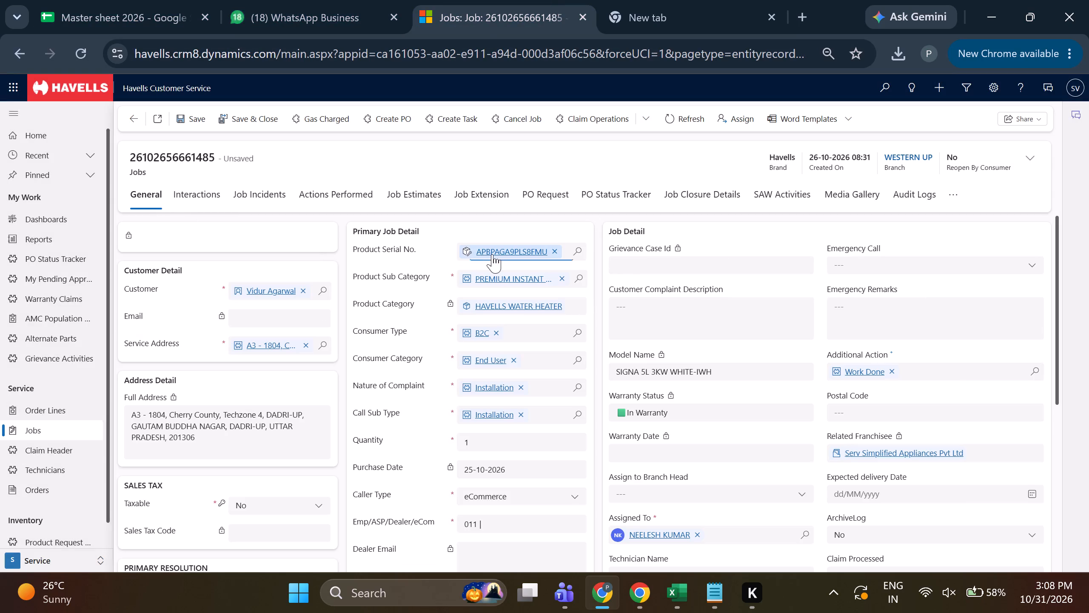
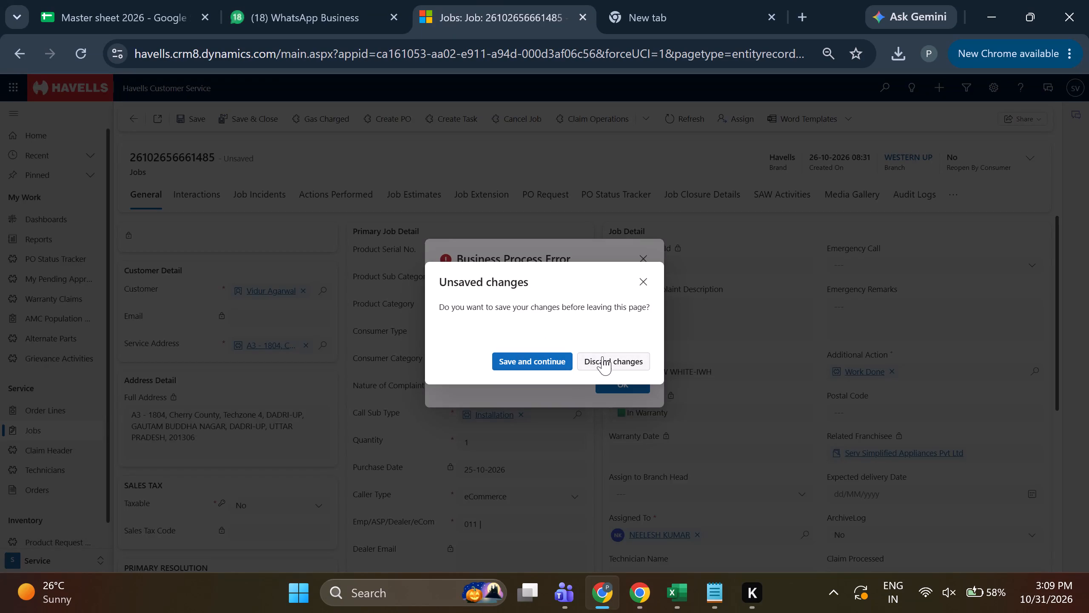
# Discard the job's unsaved changes and open the attachments timeline of the linked customer asset.
pyautogui.click(602, 356)
pyautogui.click(186, 202)
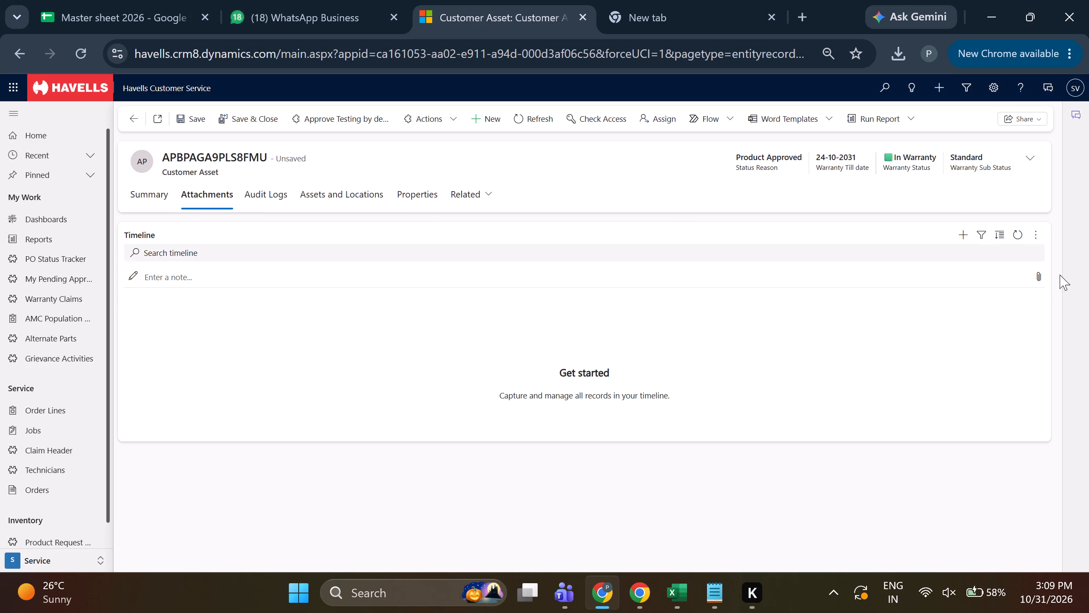
# Attach the 2026-10-26 WhatsApp images from 6.11.04 PM and 4.24.36 PM to the customer asset's timeline in separate notes, and save and close the asset.
pyautogui.click(1043, 275)
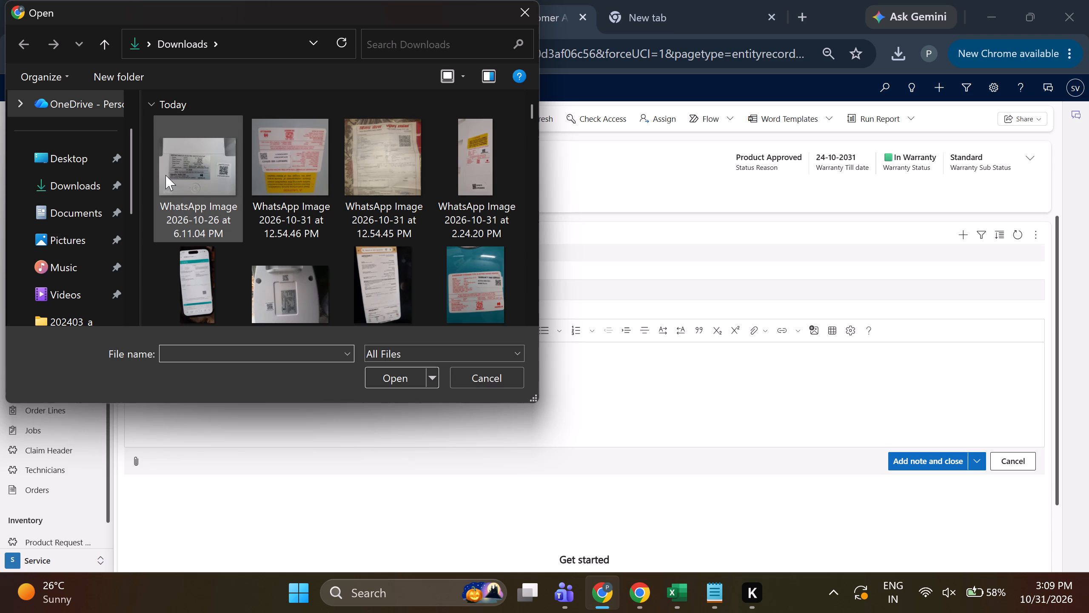
pyautogui.doubleClick(182, 165)
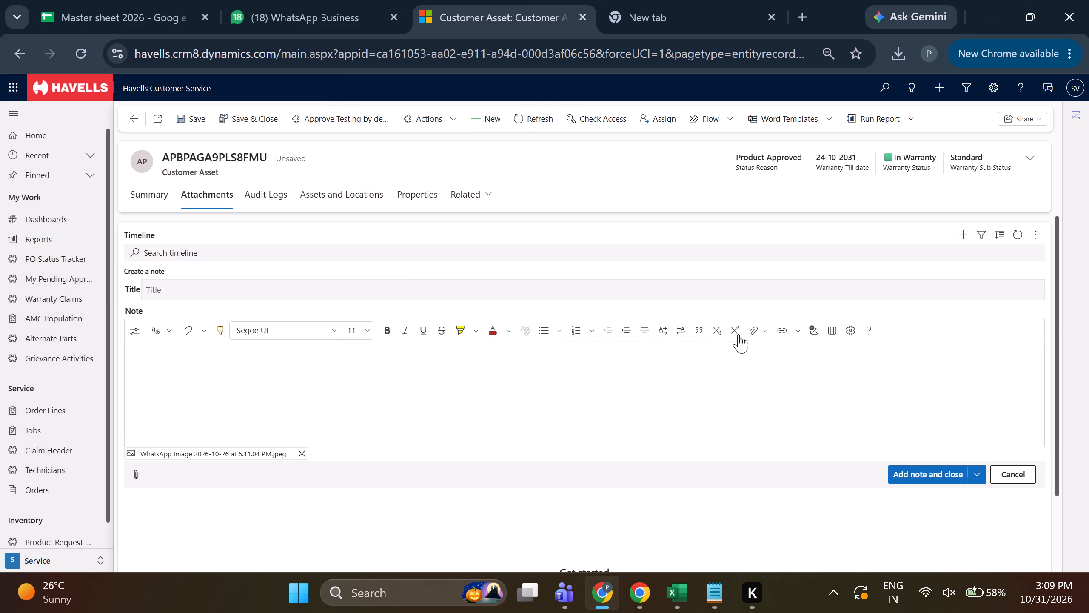
pyautogui.click(902, 476)
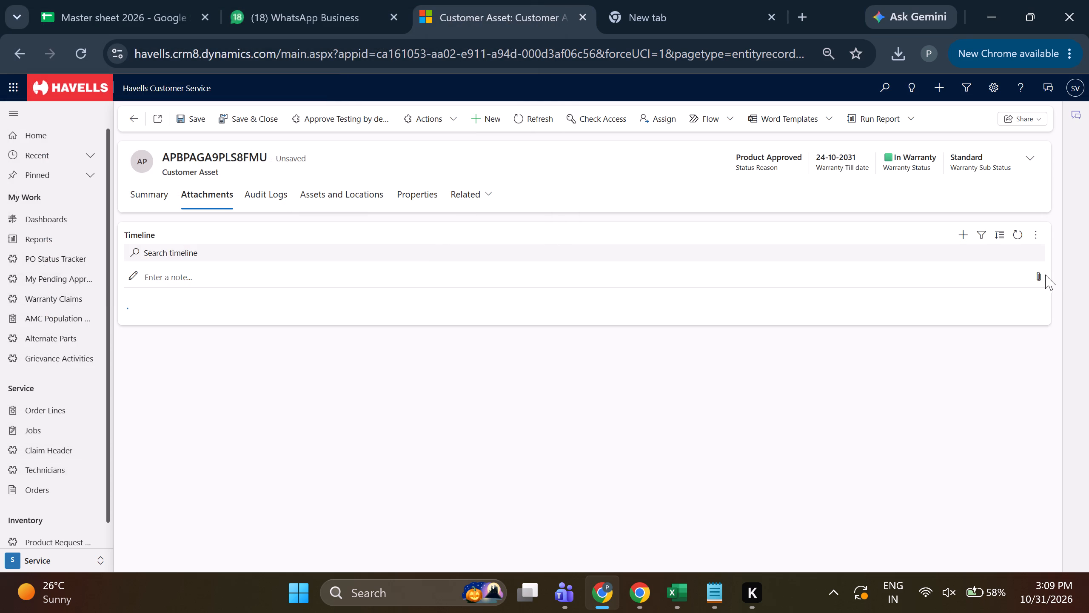
pyautogui.click(1040, 276)
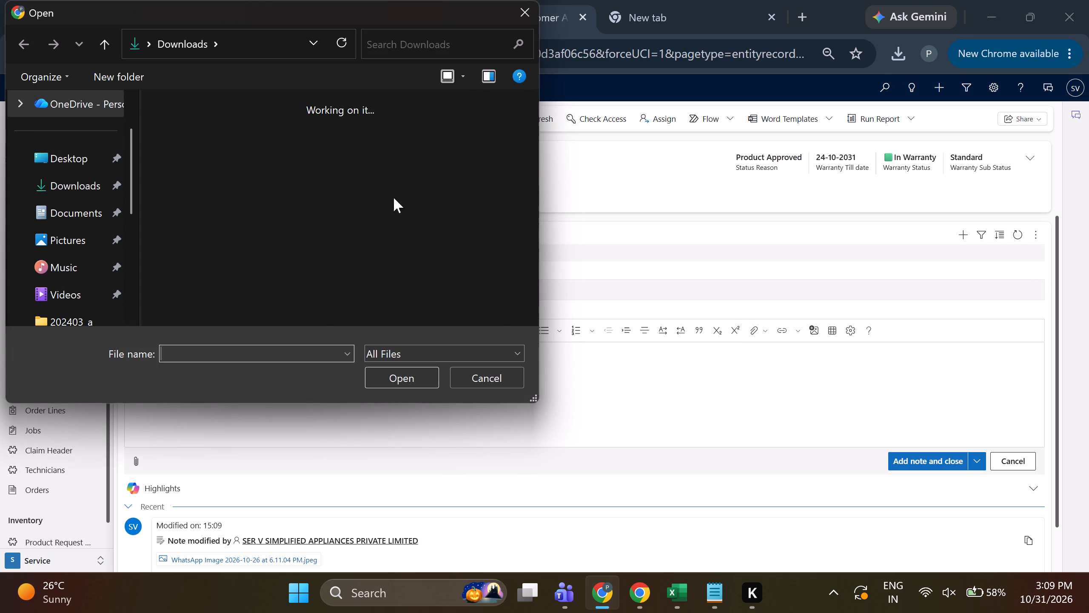
pyautogui.scroll(-3, 401, 195)
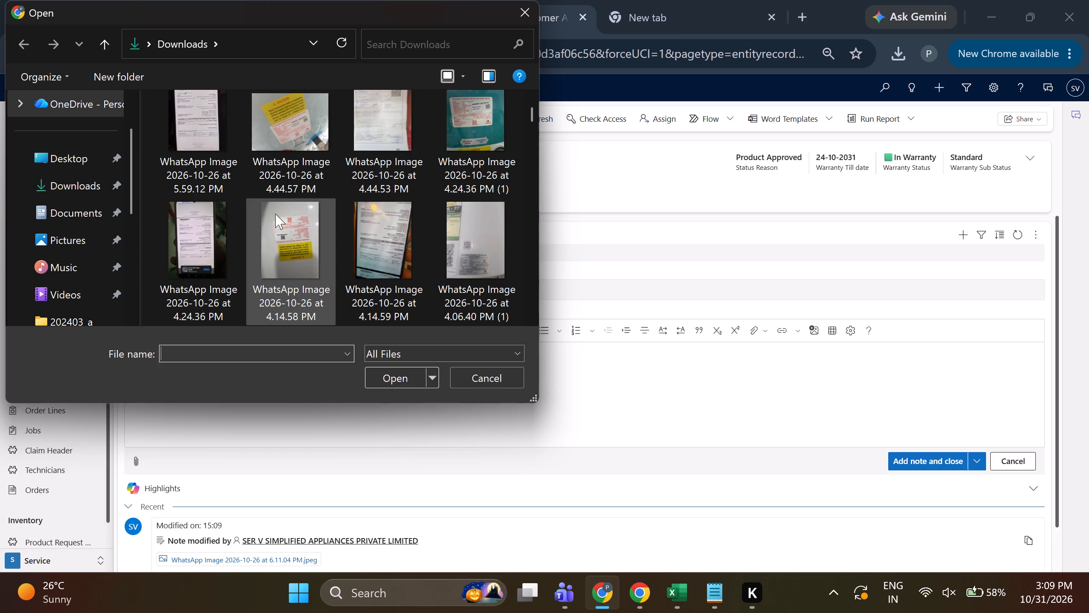
pyautogui.doubleClick(205, 249)
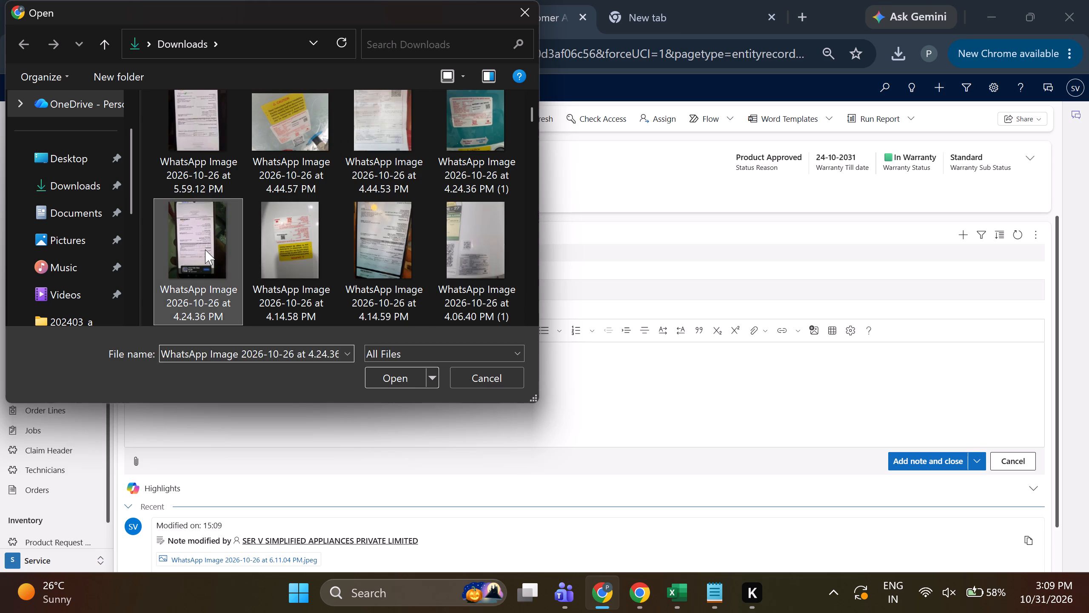
pyautogui.click(260, 116)
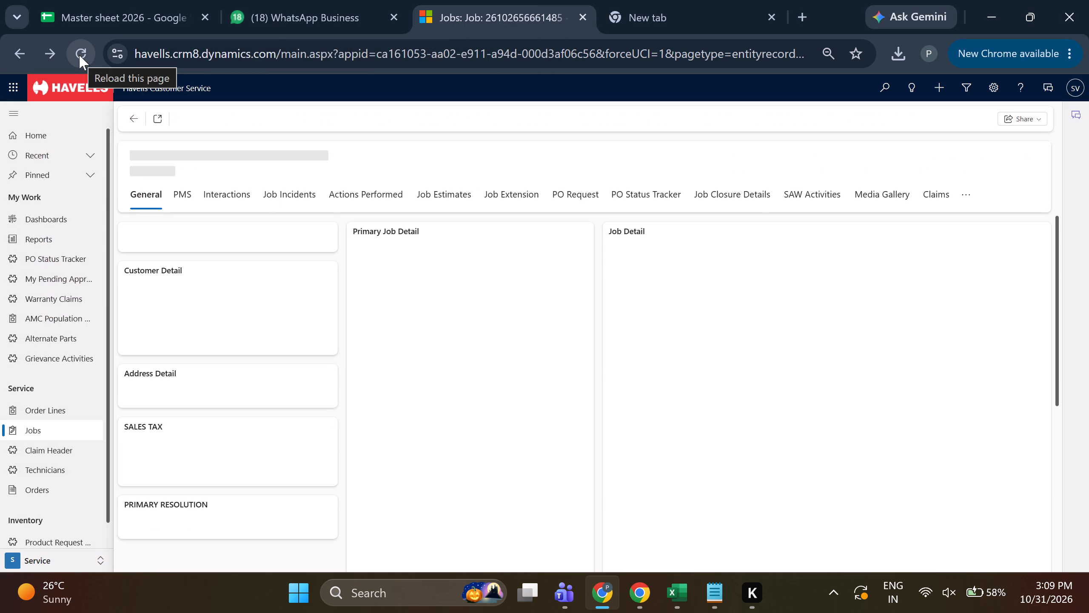
pyautogui.click(698, 197)
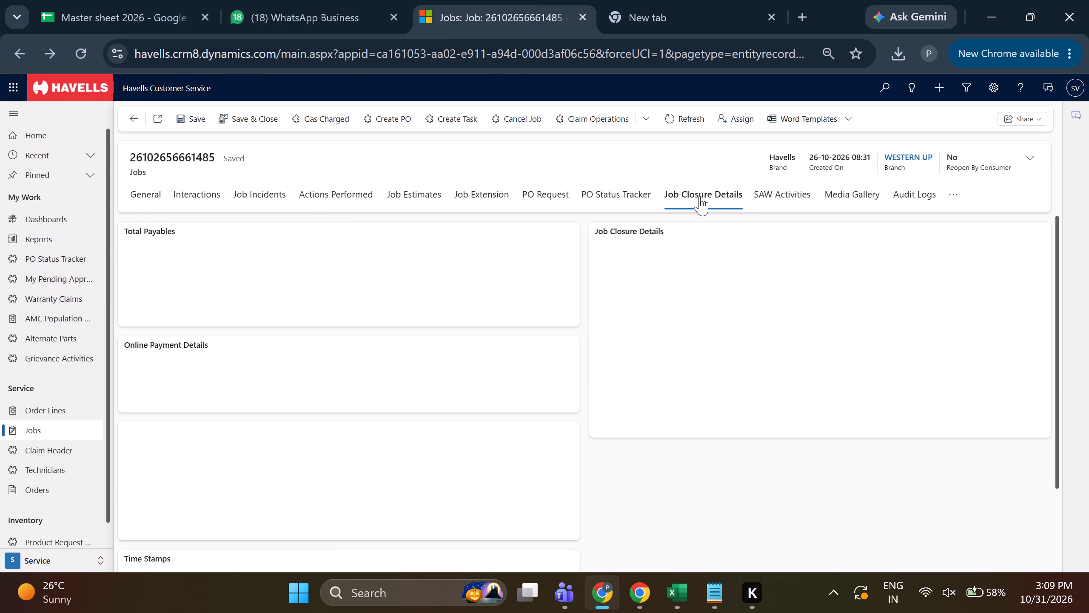
pyautogui.click(730, 321)
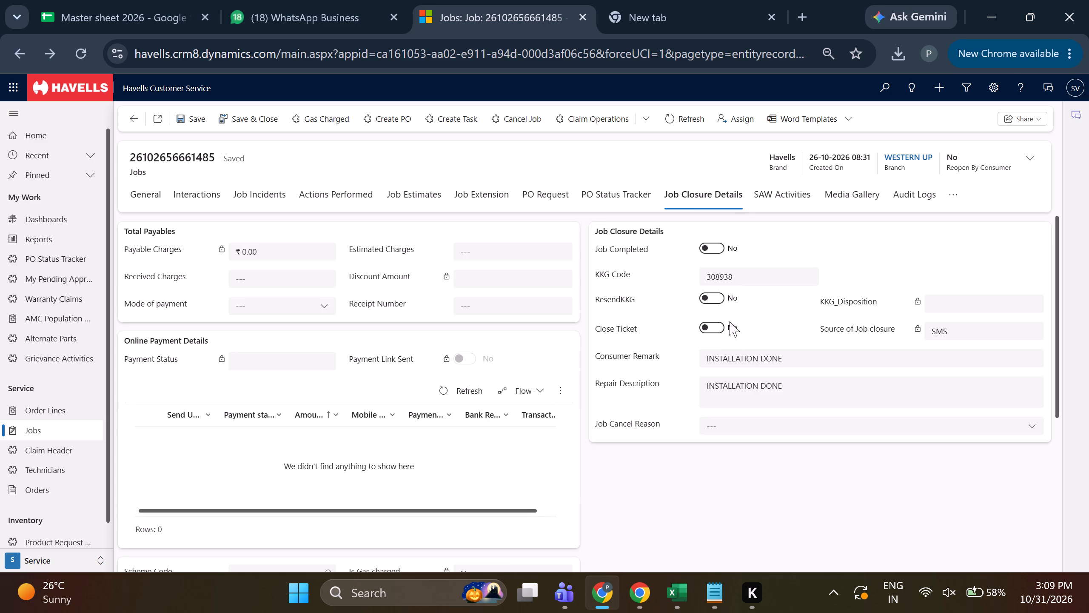
pyautogui.click(713, 261)
pyautogui.click(709, 249)
pyautogui.click(726, 321)
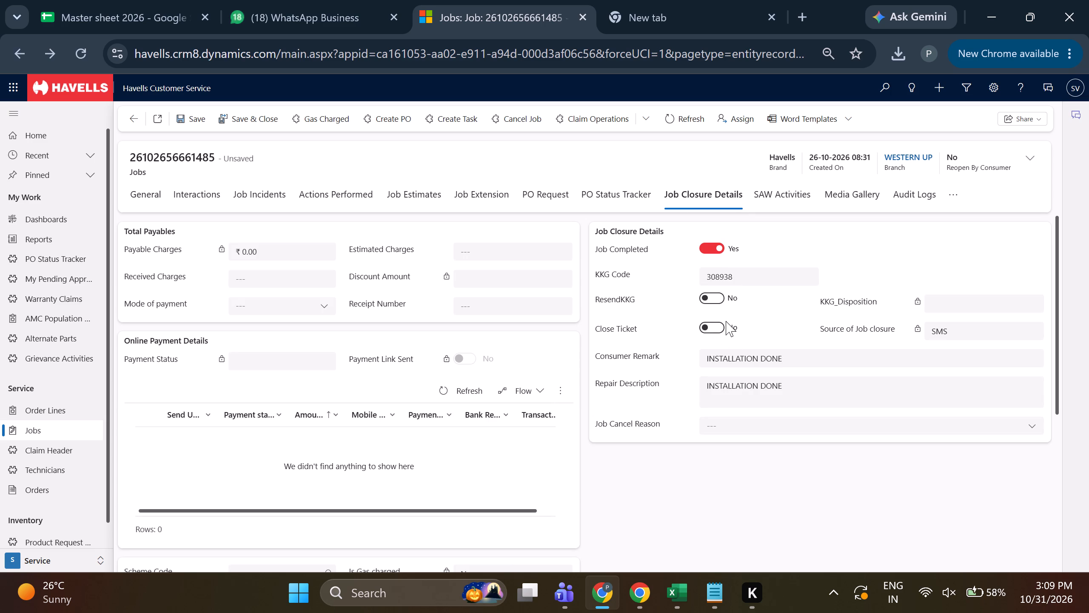
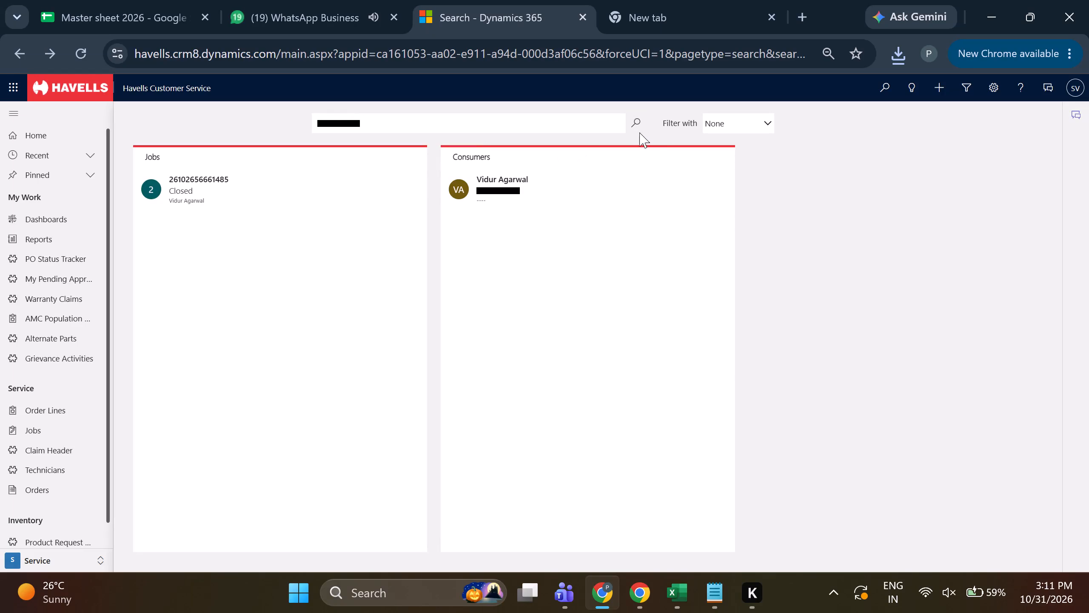
pyautogui.click(249, 214)
pyautogui.click(261, 195)
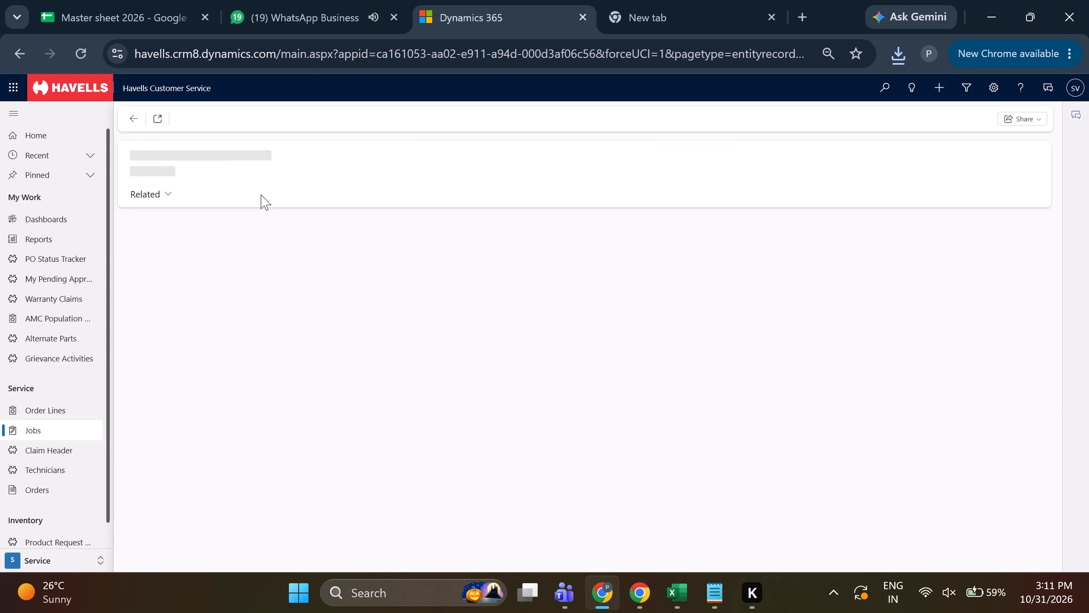
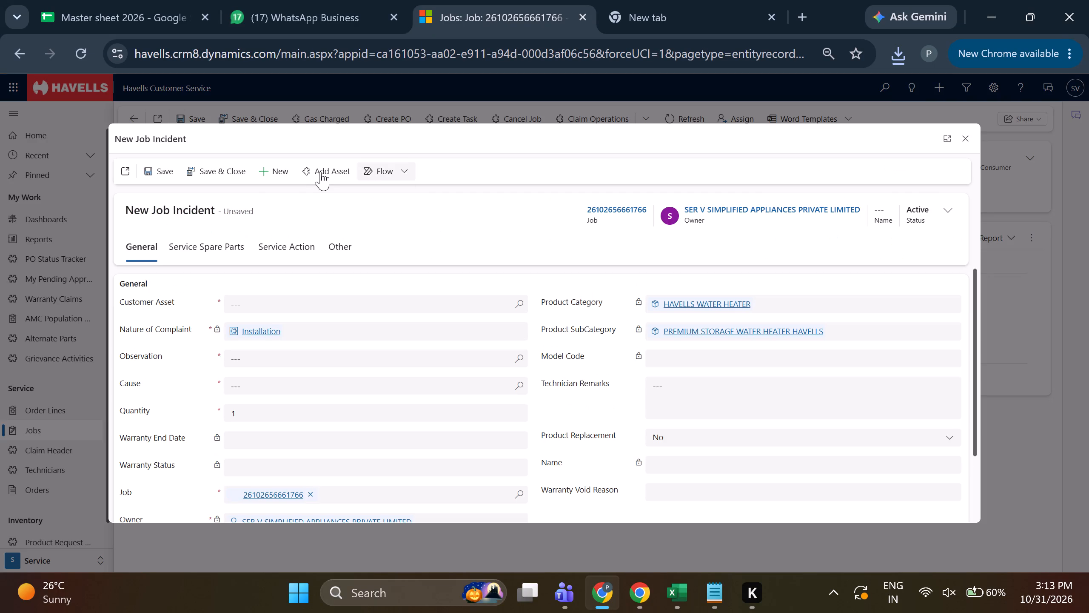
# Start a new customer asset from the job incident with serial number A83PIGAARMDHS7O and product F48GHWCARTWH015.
pyautogui.click(318, 172)
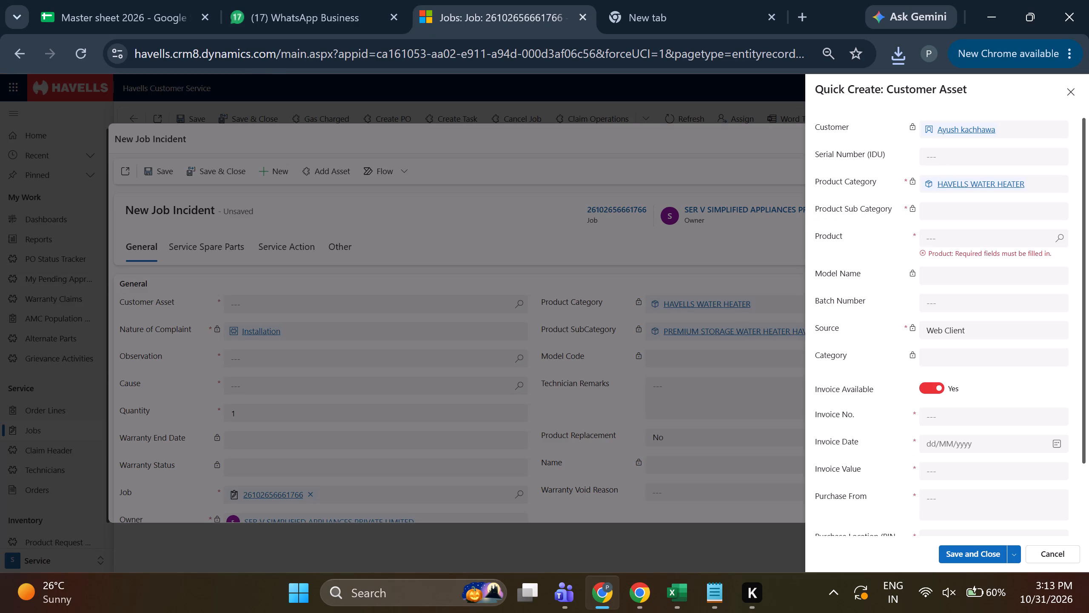
pyautogui.click(947, 163)
pyautogui.hotkey('ctrl', 'v')
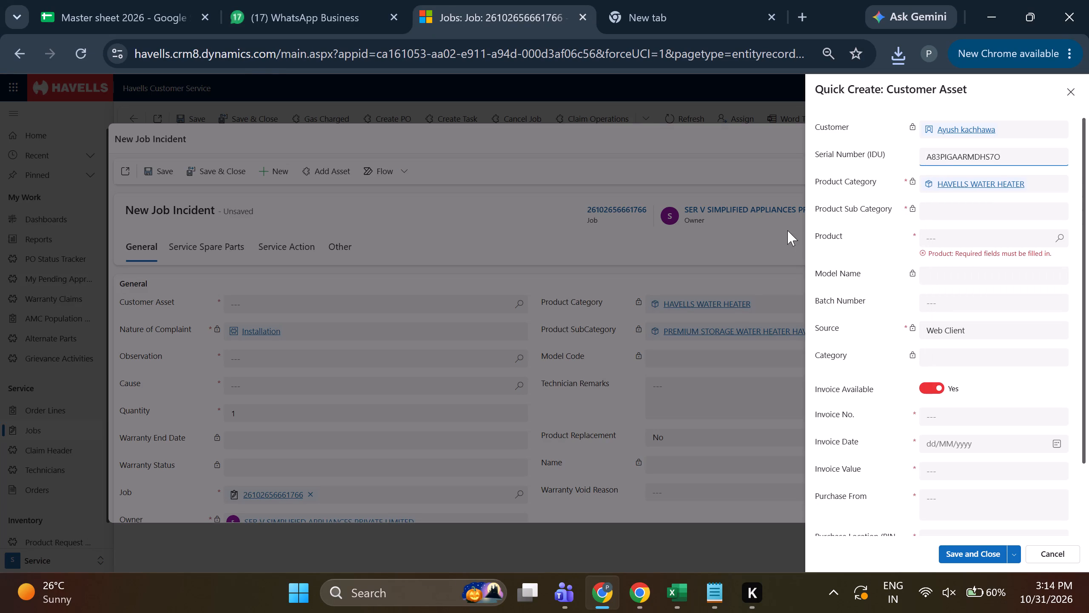
pyautogui.click(787, 230)
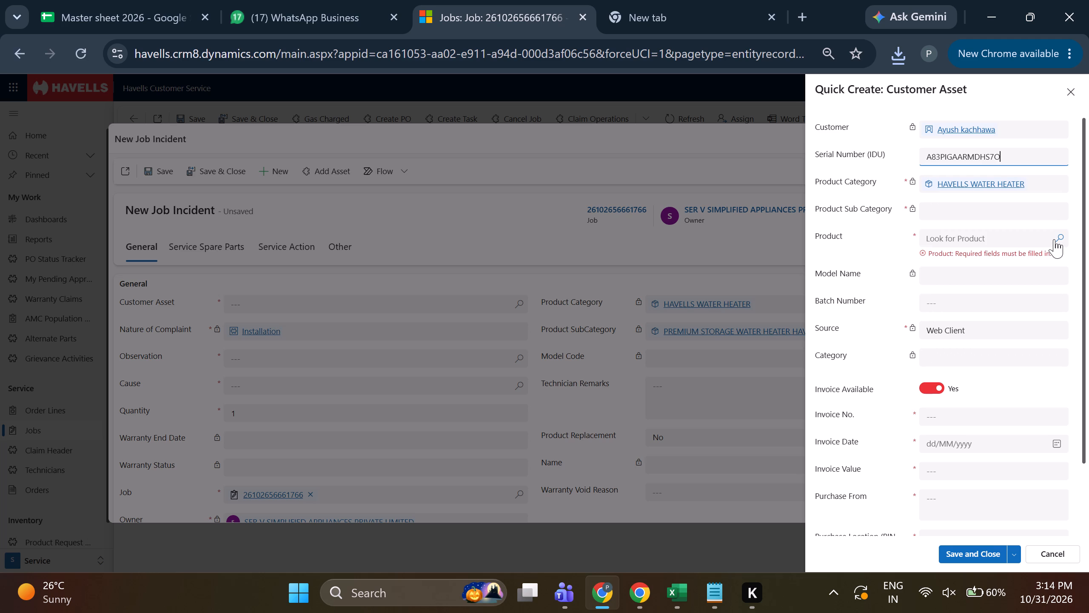
pyautogui.click(1059, 239)
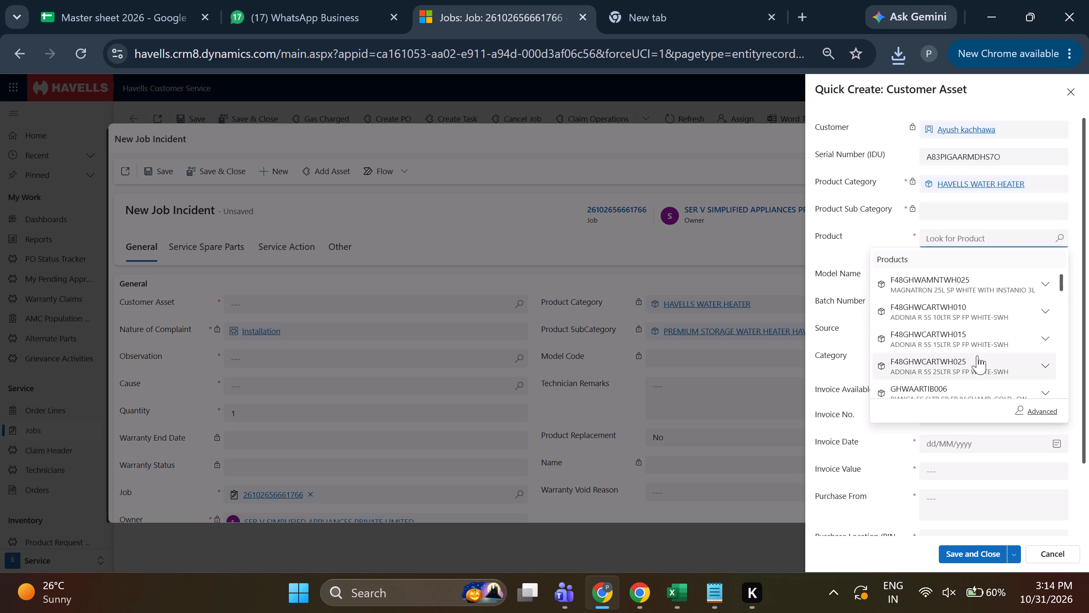
pyautogui.click(948, 344)
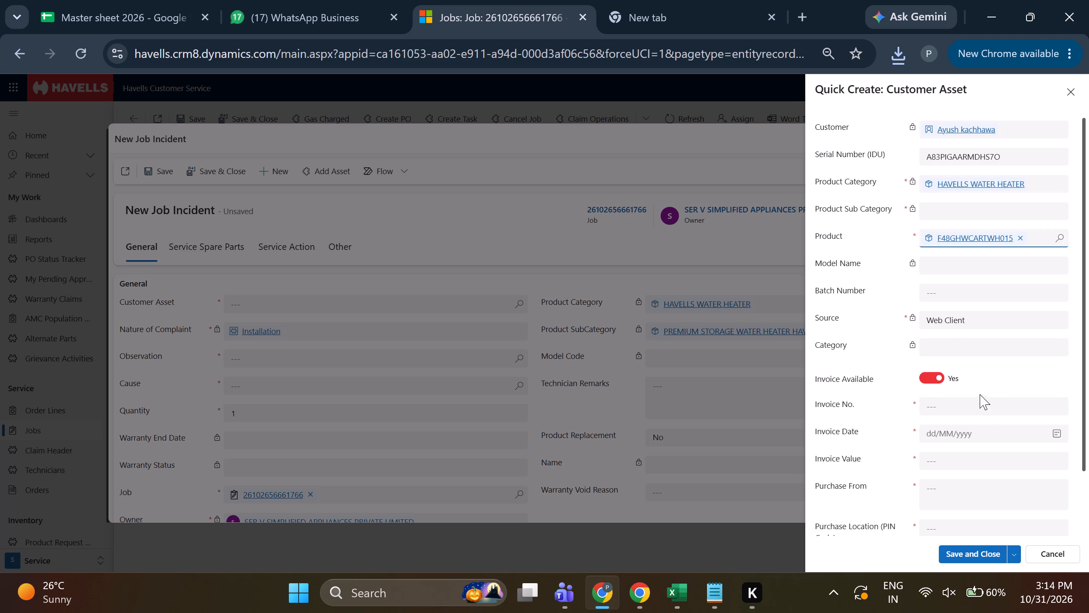
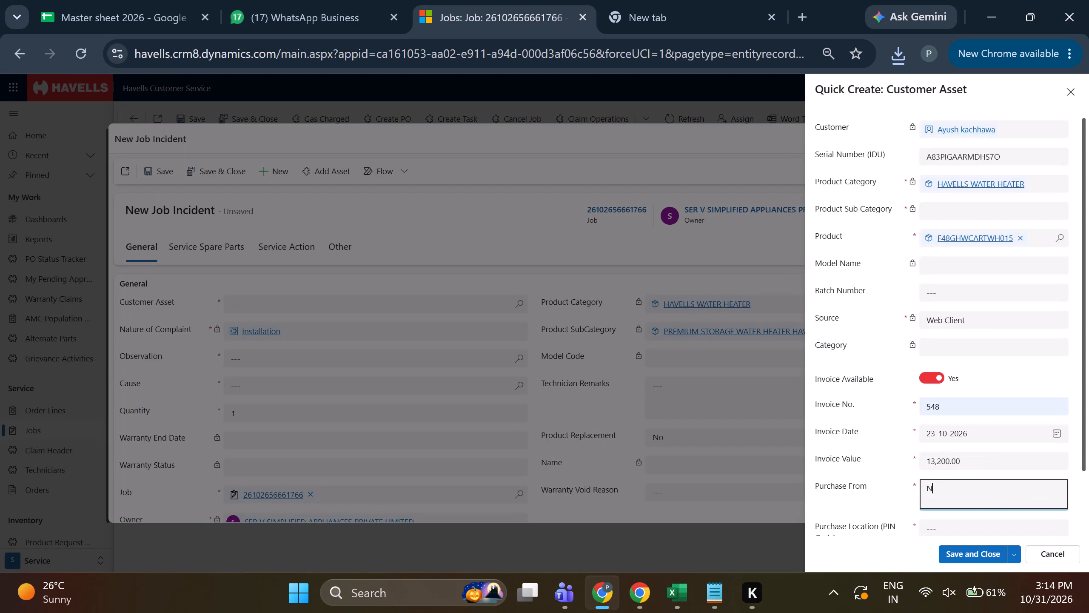
# Complete the new customer asset with Purchase From NOIDA and purchase location PIN code 201301, and save it.
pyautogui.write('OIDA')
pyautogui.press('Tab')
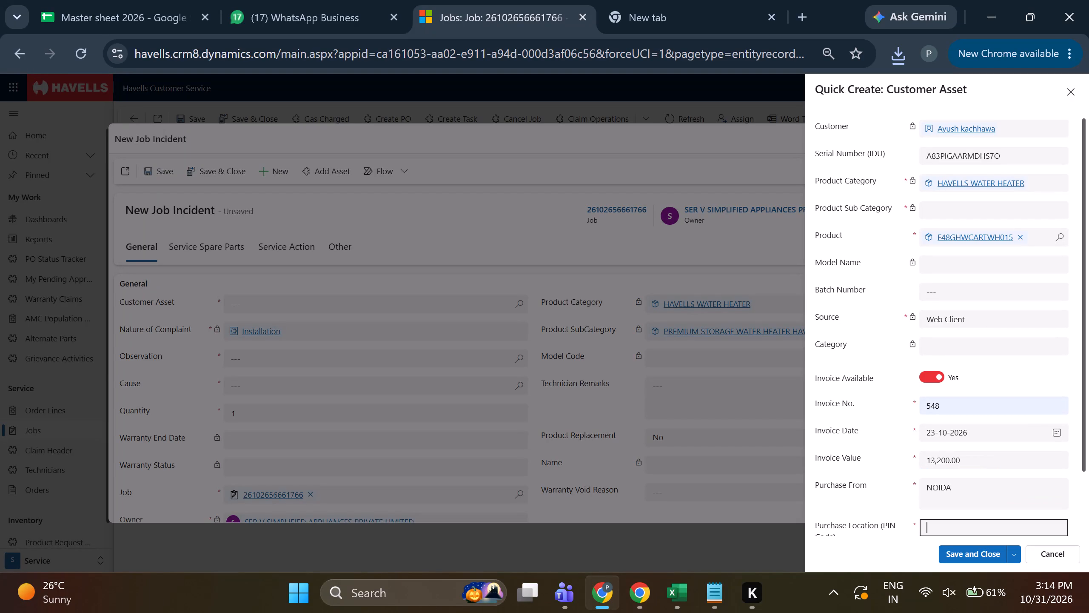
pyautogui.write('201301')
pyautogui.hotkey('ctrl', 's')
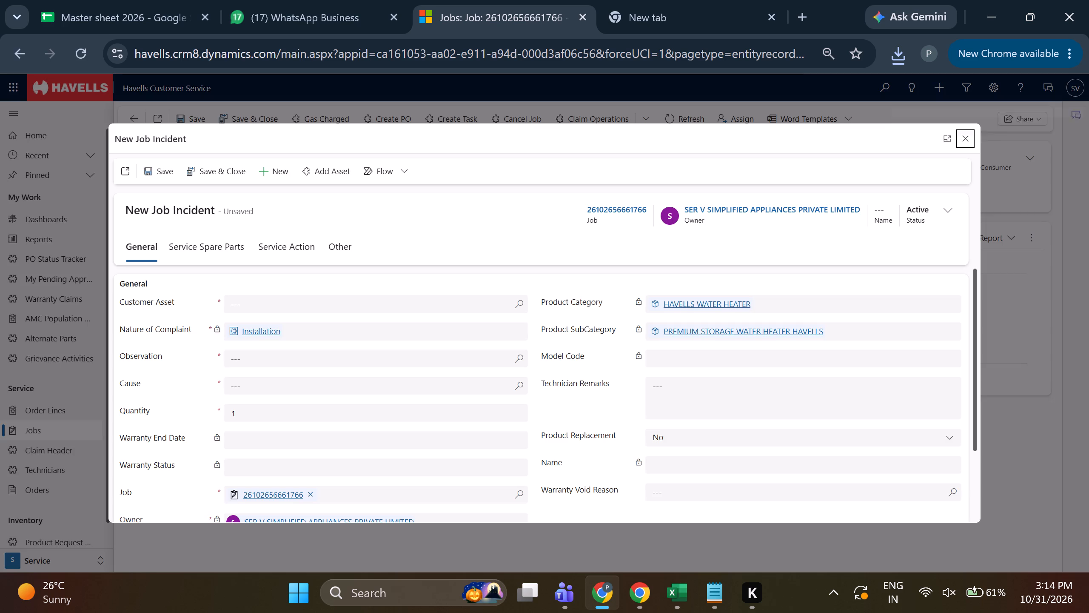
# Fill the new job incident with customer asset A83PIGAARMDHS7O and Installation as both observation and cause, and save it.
pyautogui.click(523, 302)
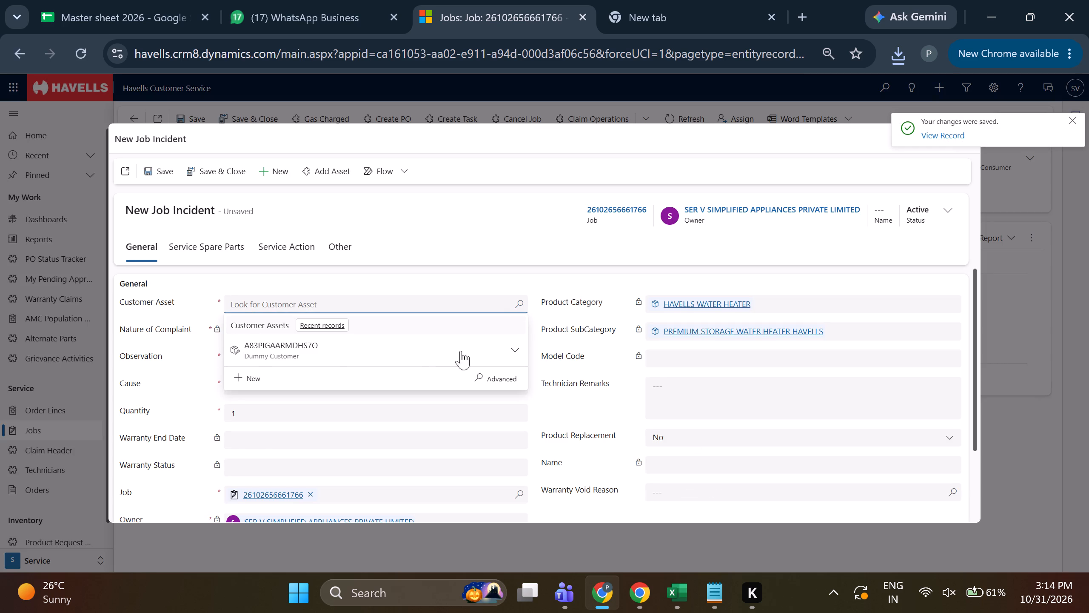
pyautogui.click(348, 352)
pyautogui.click(522, 369)
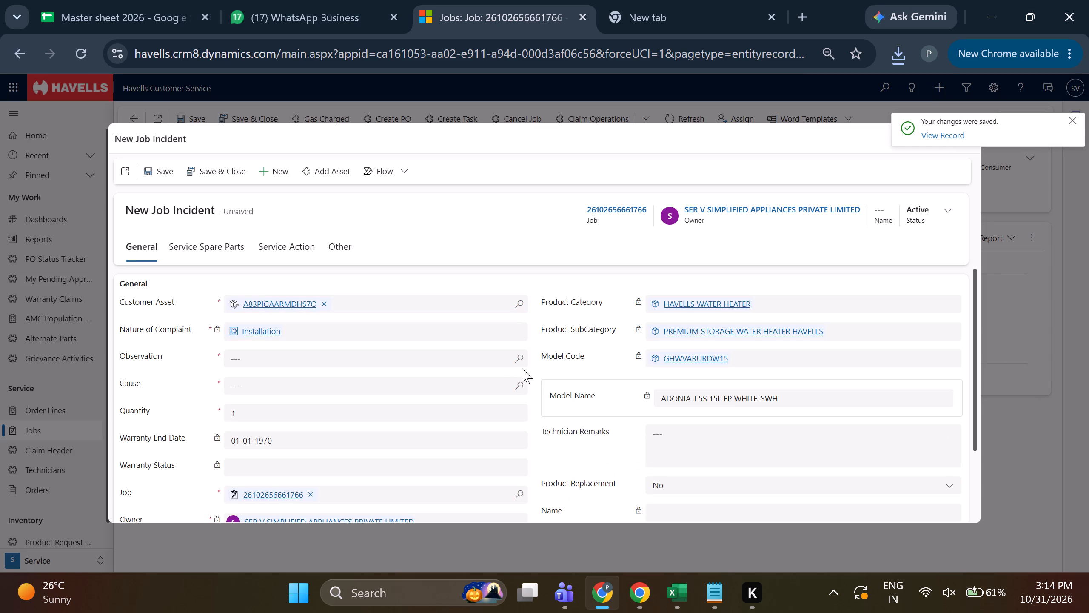
pyautogui.click(522, 368)
pyautogui.click(522, 361)
pyautogui.click(285, 272)
pyautogui.click(522, 393)
pyautogui.click(287, 343)
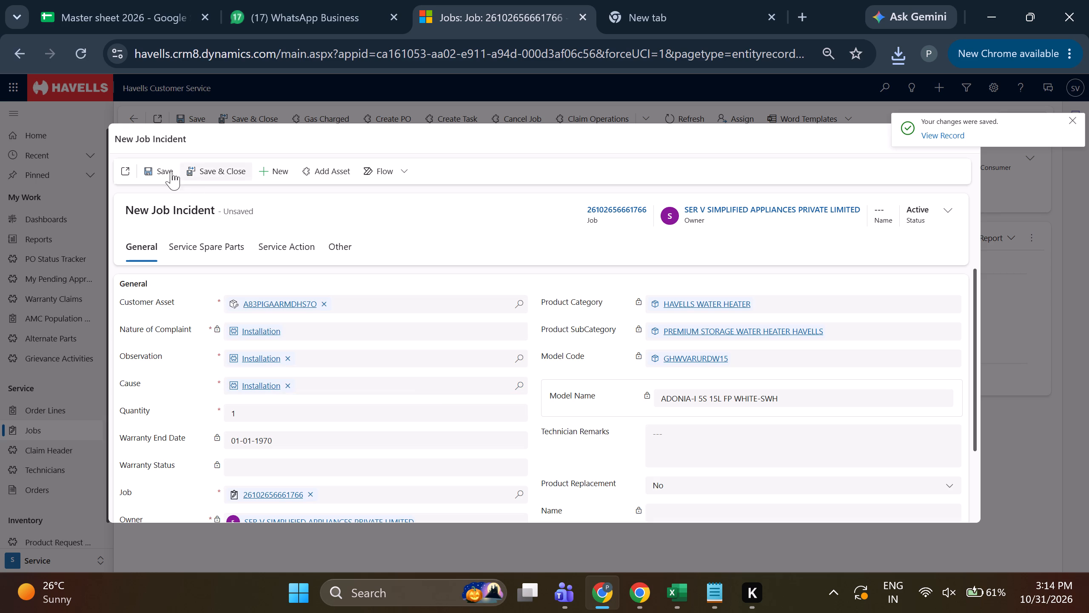
pyautogui.click(162, 168)
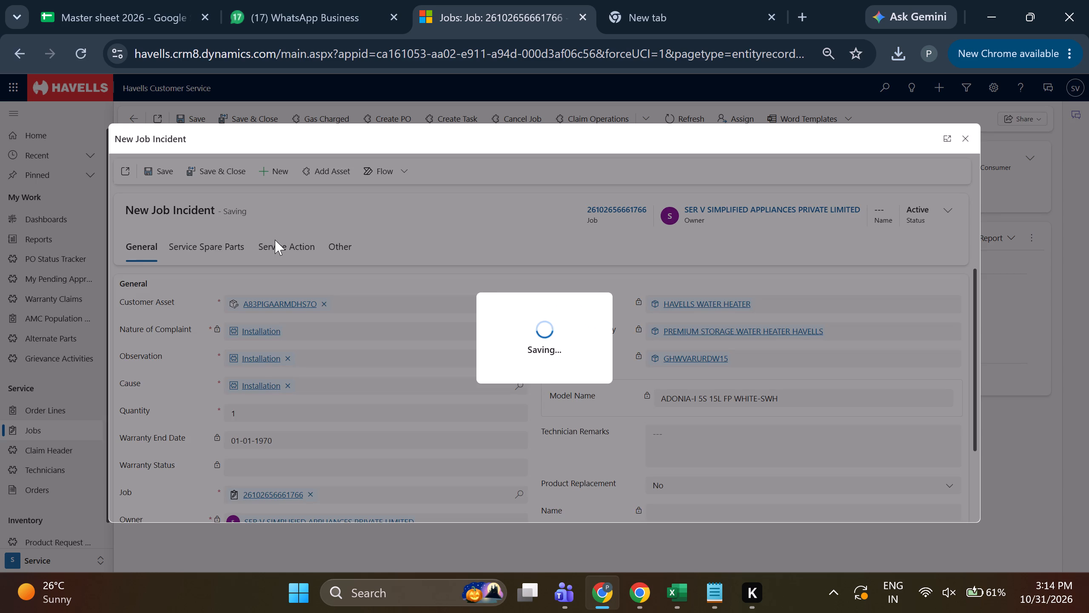
# Set Mark Used to Used on the incident's Installation Done service action and save and close it.
pyautogui.click(275, 240)
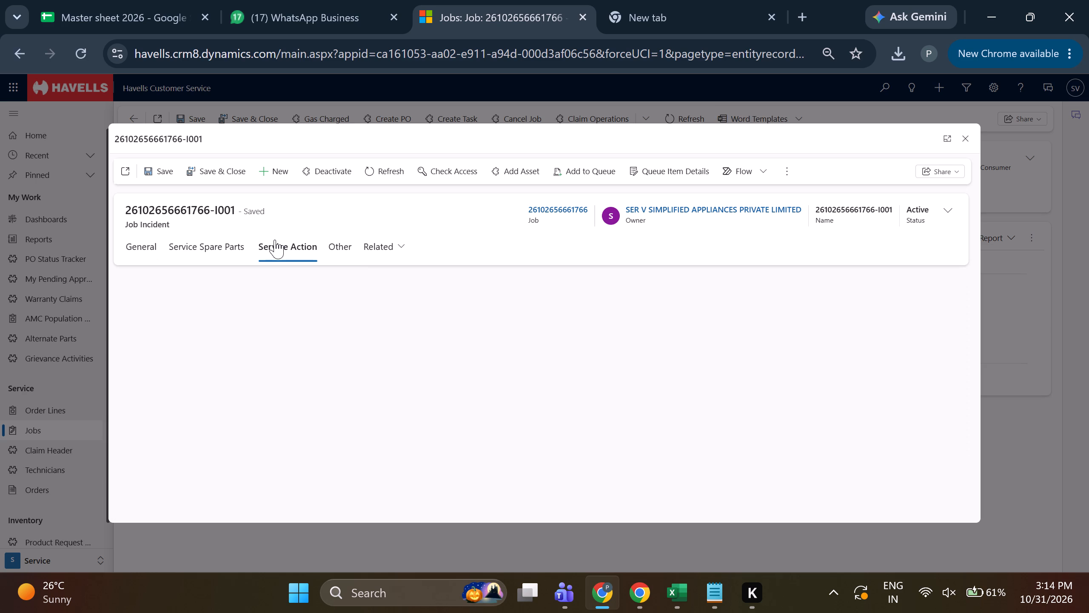
pyautogui.click(766, 286)
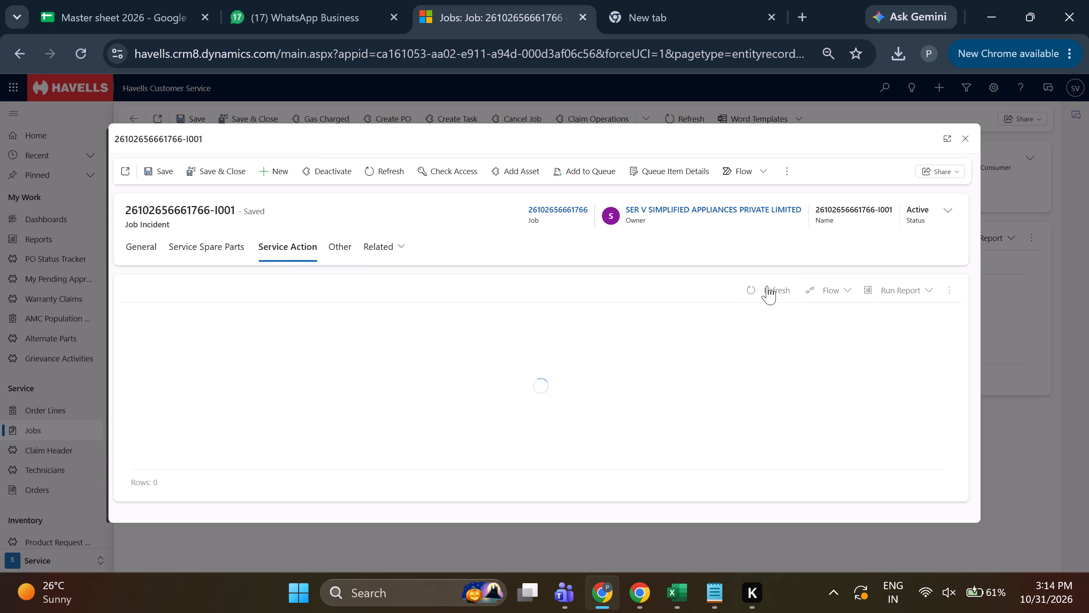
pyautogui.doubleClick(767, 286)
pyautogui.click(382, 166)
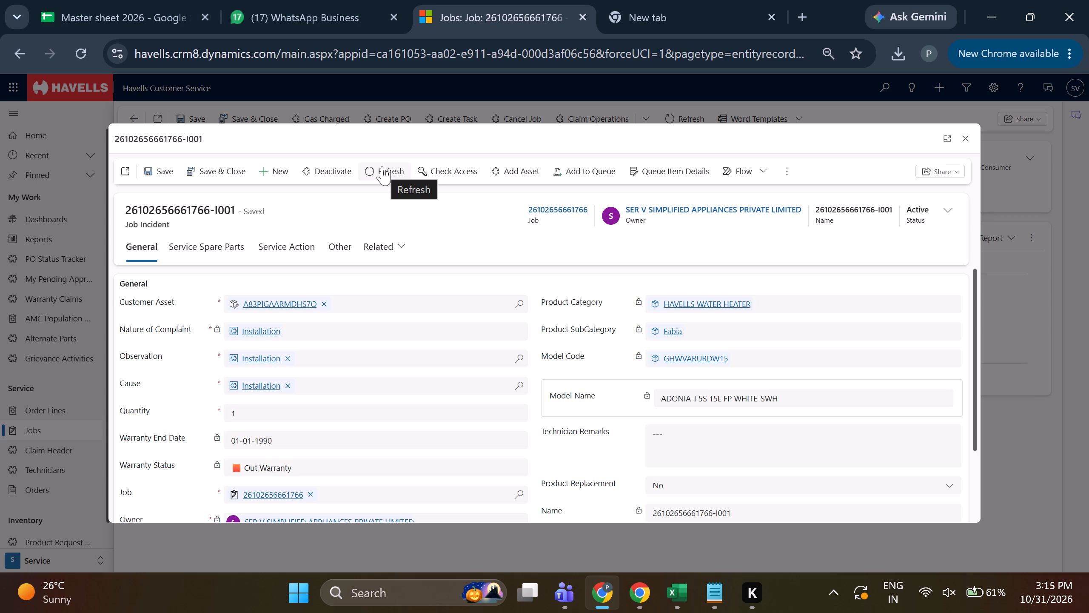
pyautogui.click(283, 251)
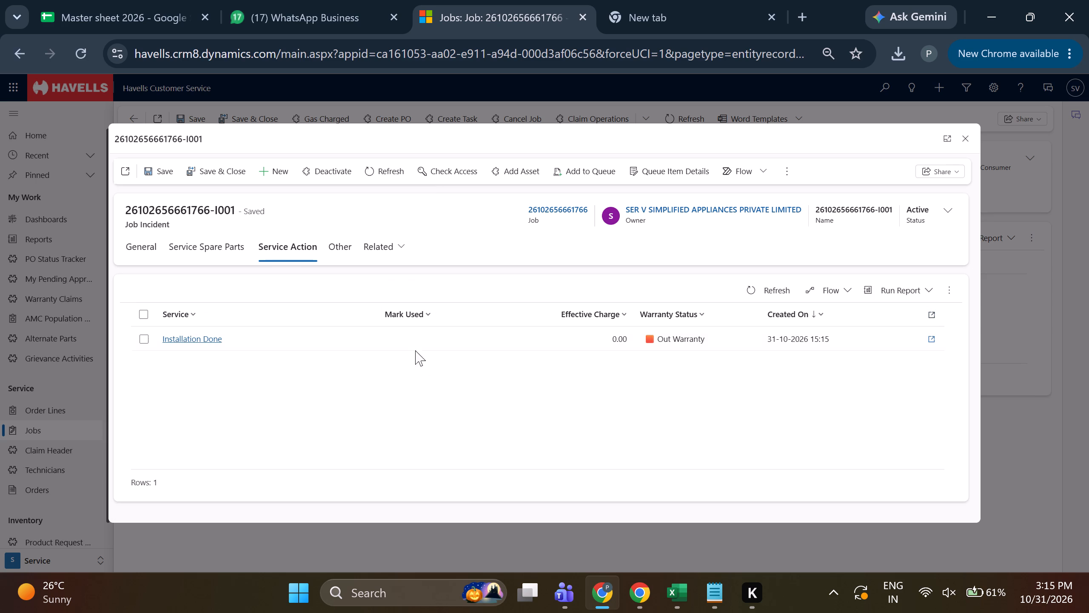
pyautogui.tripleClick(427, 345)
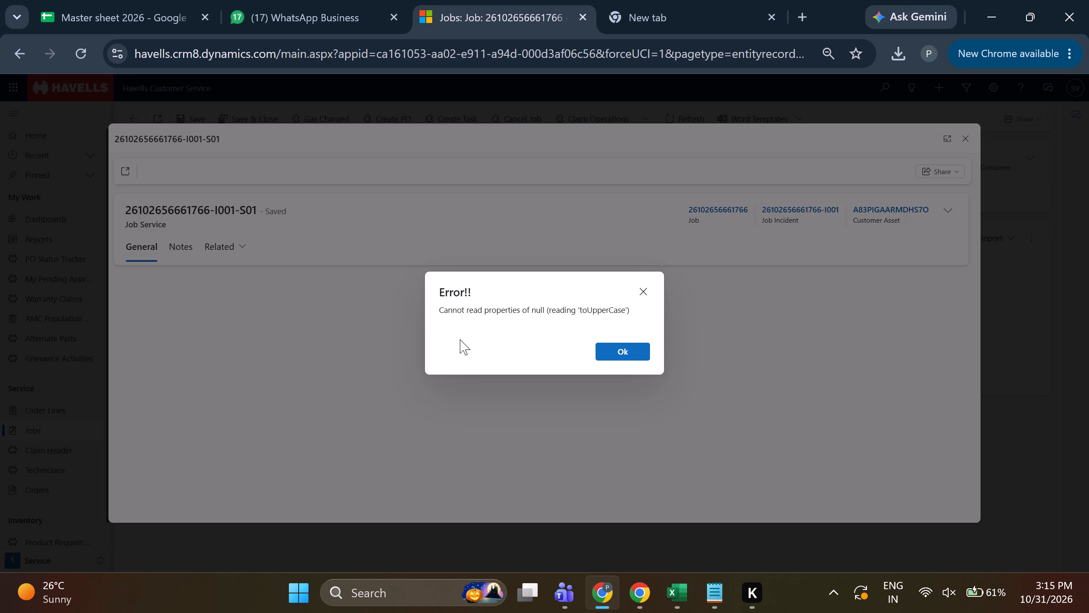
pyautogui.click(648, 286)
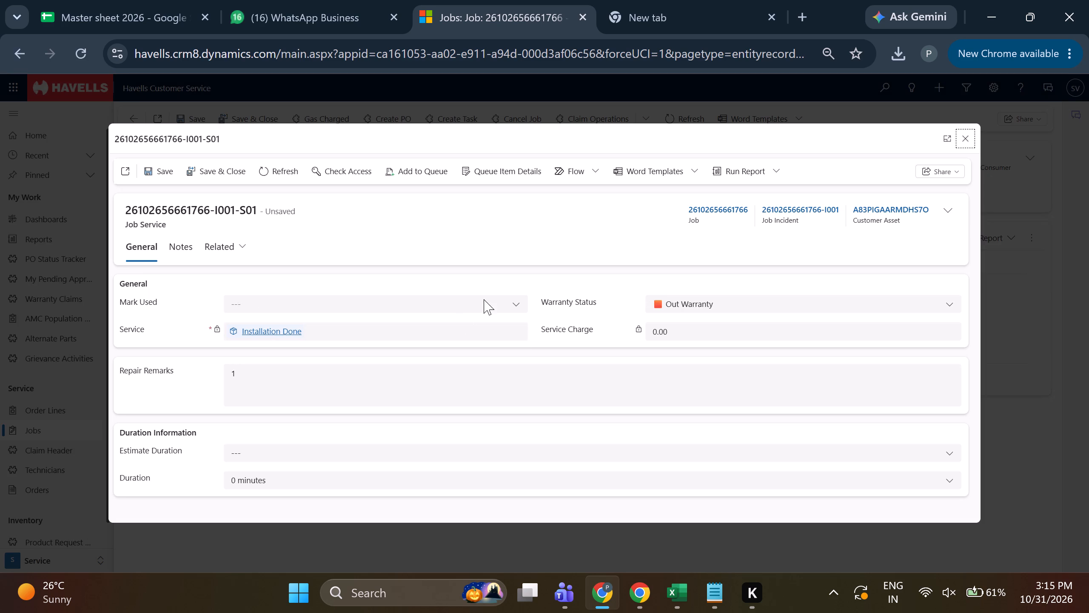
pyautogui.click(484, 299)
pyautogui.click(478, 368)
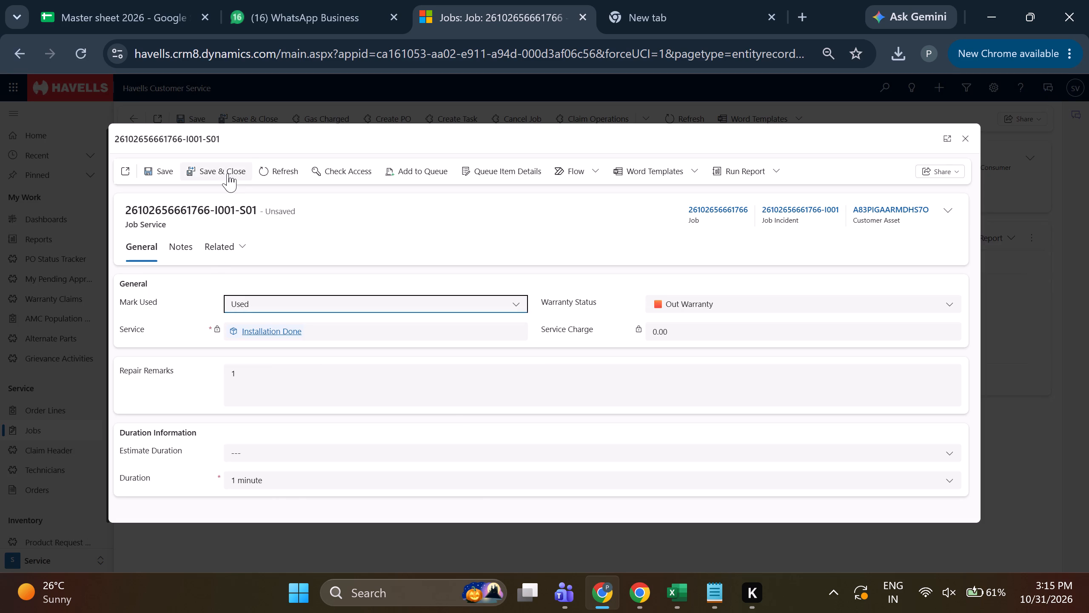
pyautogui.click(228, 173)
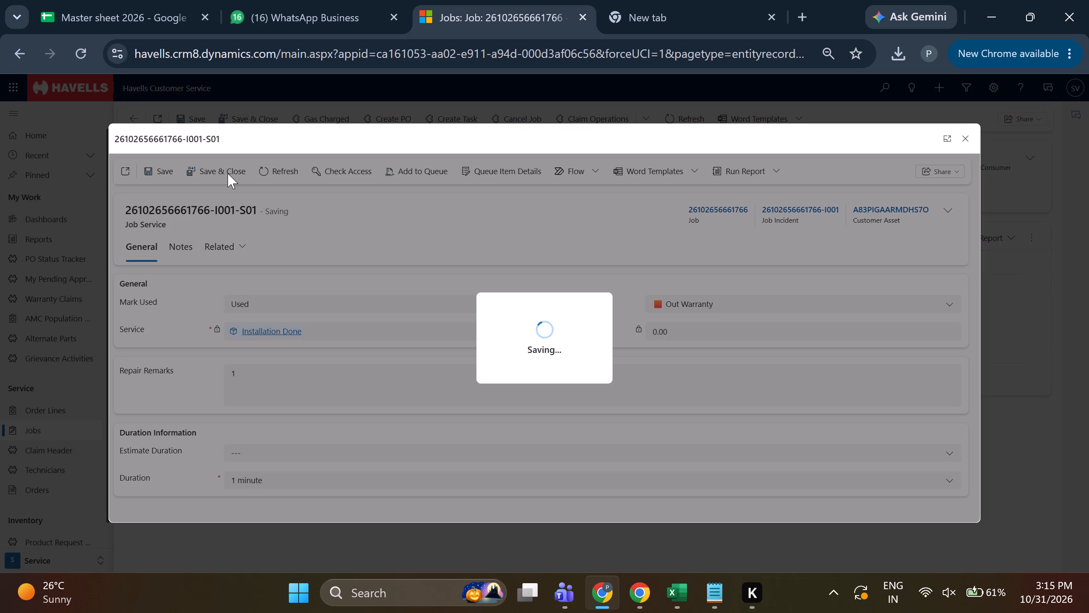
pyautogui.click(228, 173)
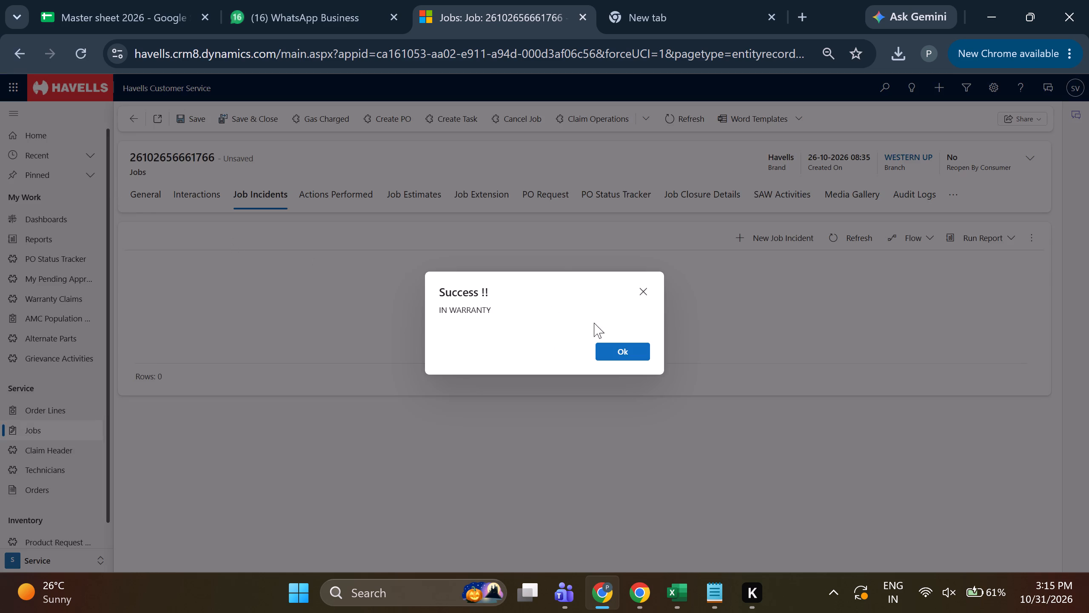
pyautogui.click(628, 365)
pyautogui.click(625, 360)
# Reassign the job to another franchise technician in its general details and save the job.
pyautogui.click(148, 206)
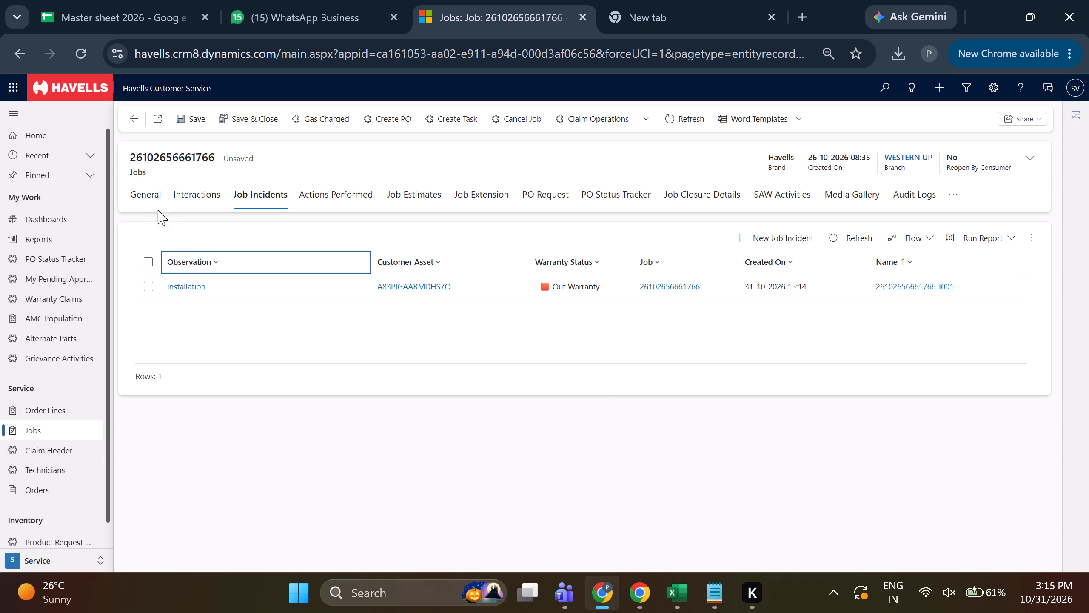
pyautogui.scroll(-2, 524, 375)
pyautogui.scroll(2, 533, 401)
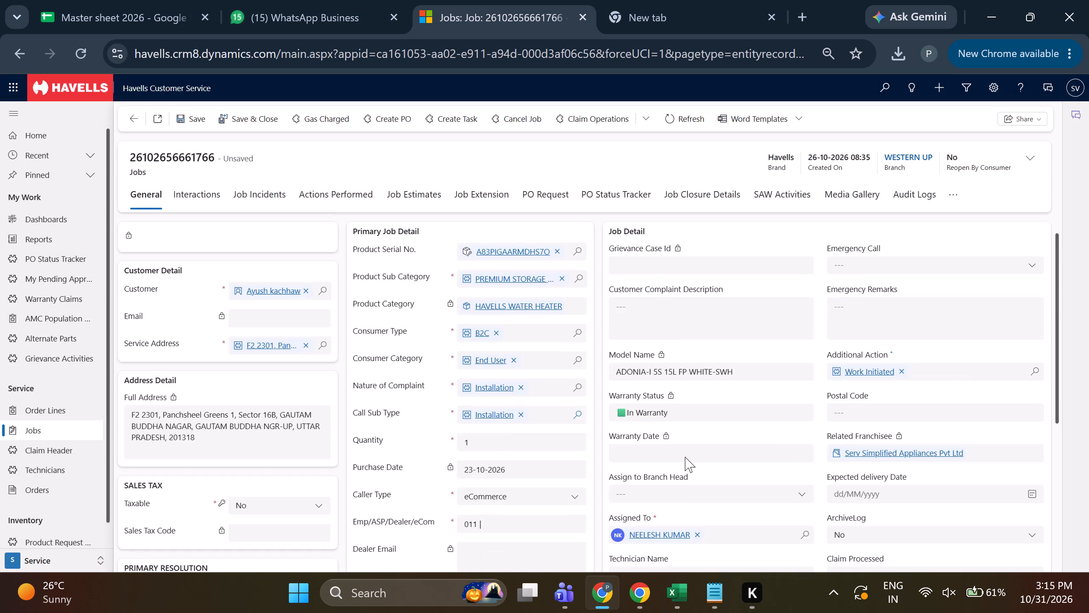
pyautogui.click(806, 532)
pyautogui.scroll(-2, 681, 422)
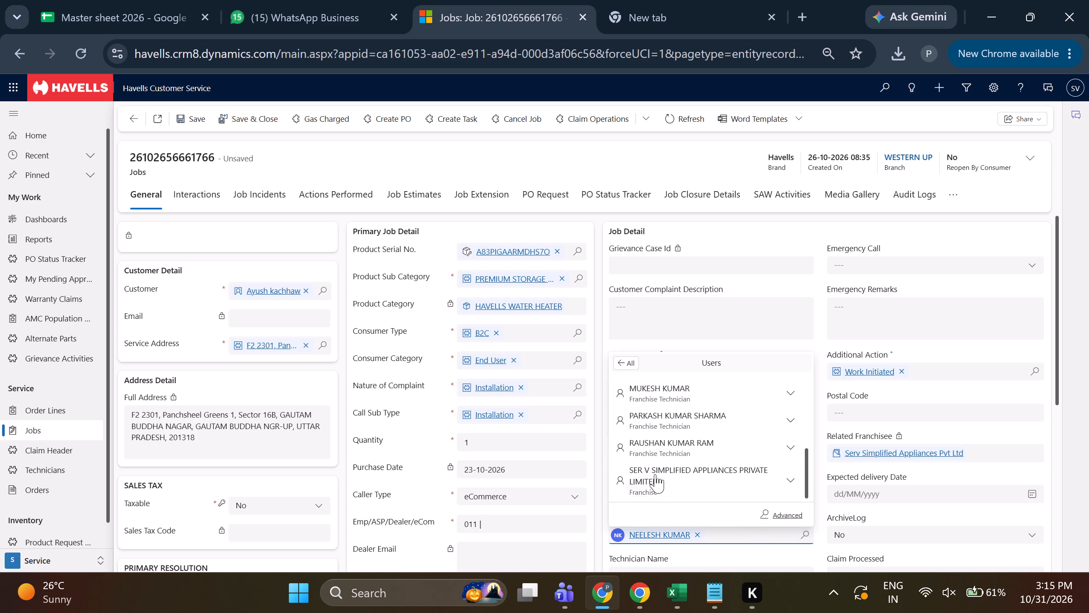
pyautogui.click(656, 424)
pyautogui.click(183, 122)
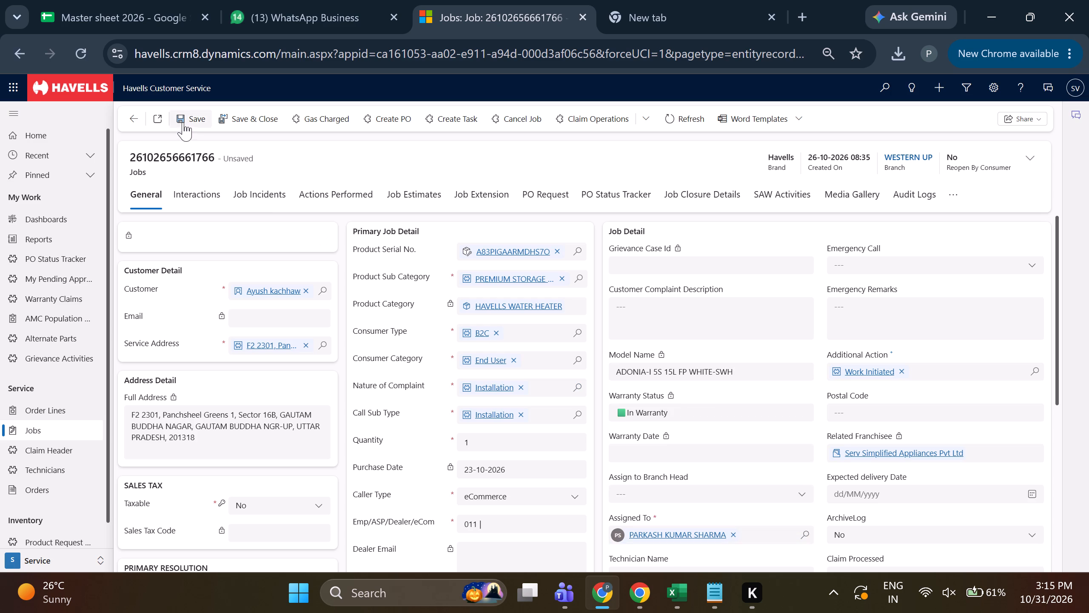
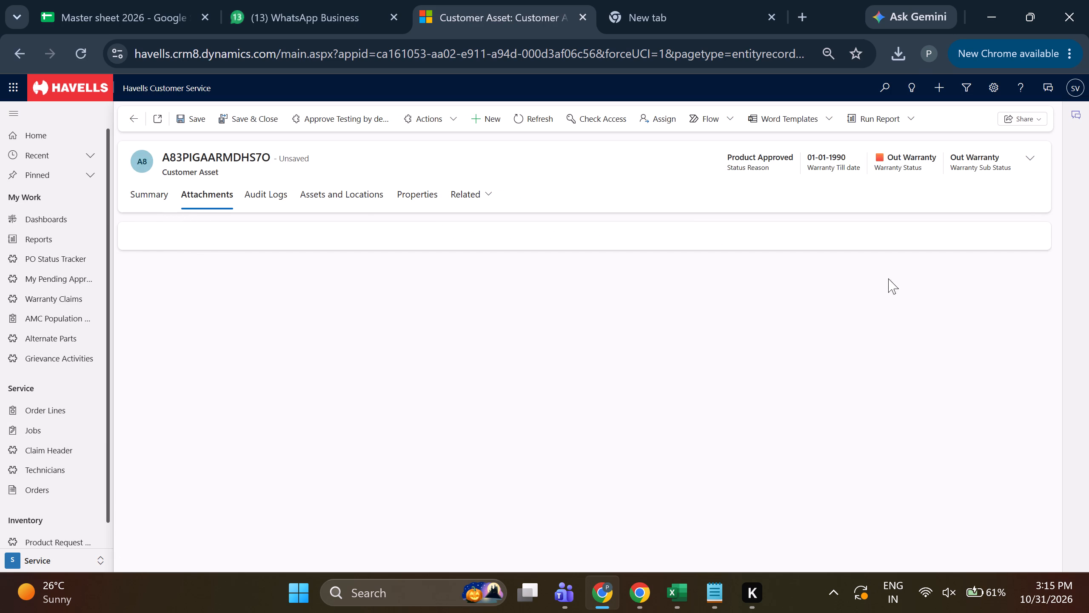
pyautogui.click(1035, 275)
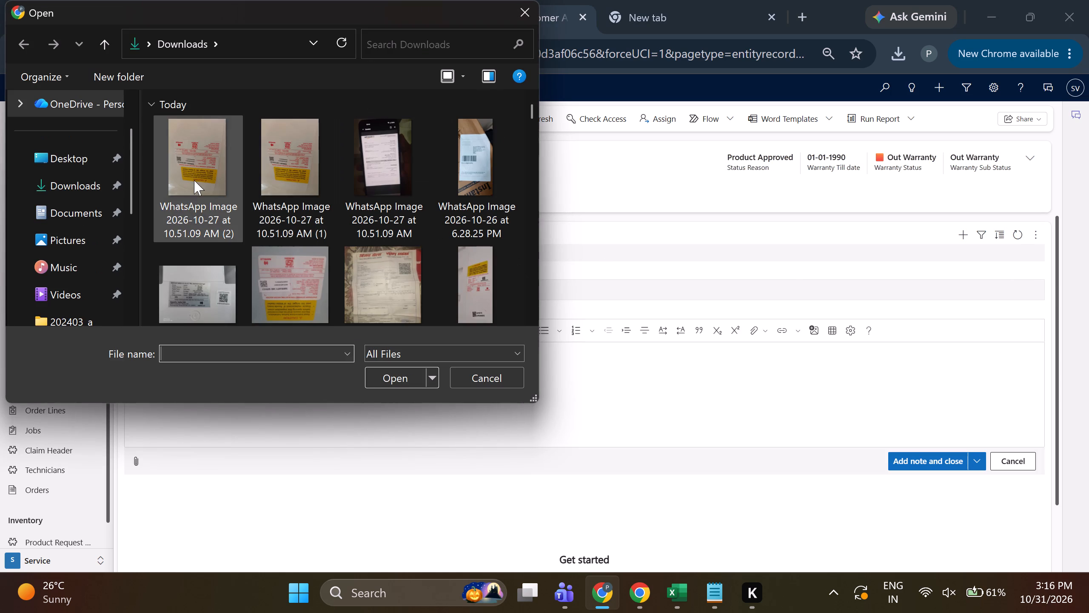
pyautogui.doubleClick(264, 174)
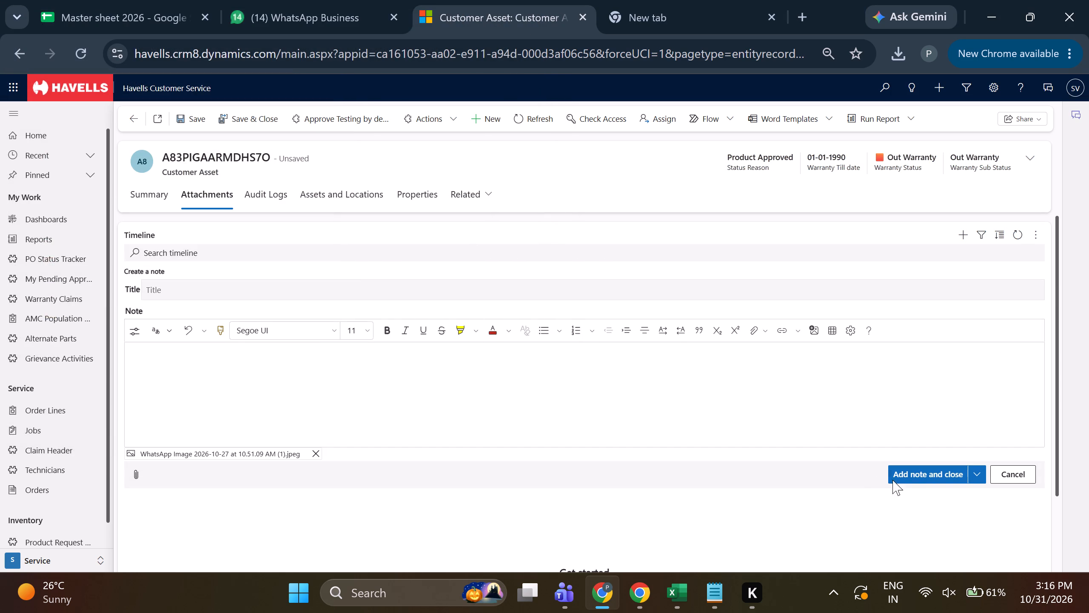
pyautogui.click(910, 479)
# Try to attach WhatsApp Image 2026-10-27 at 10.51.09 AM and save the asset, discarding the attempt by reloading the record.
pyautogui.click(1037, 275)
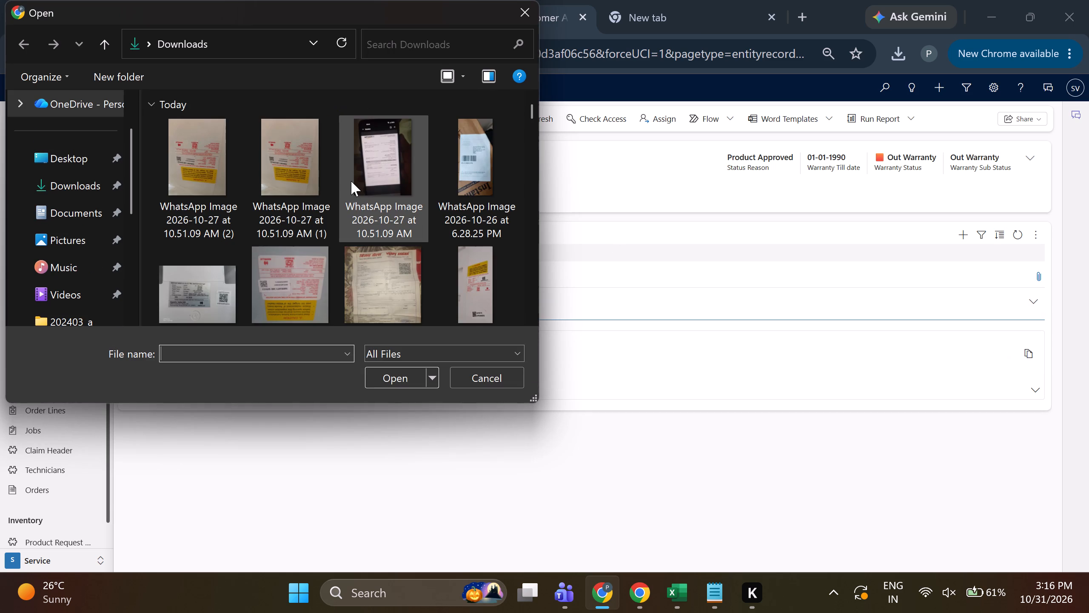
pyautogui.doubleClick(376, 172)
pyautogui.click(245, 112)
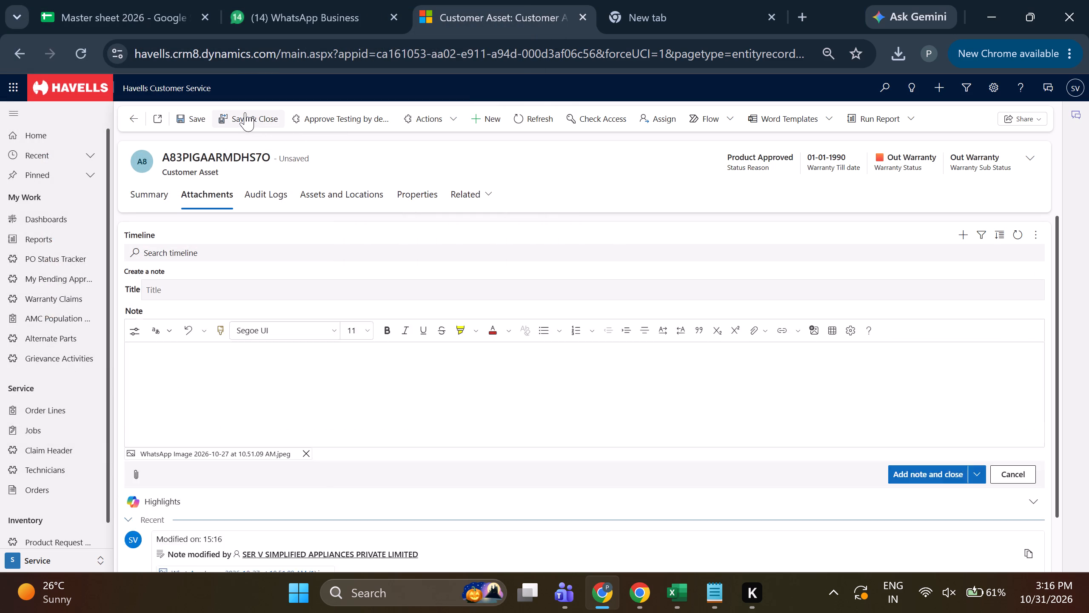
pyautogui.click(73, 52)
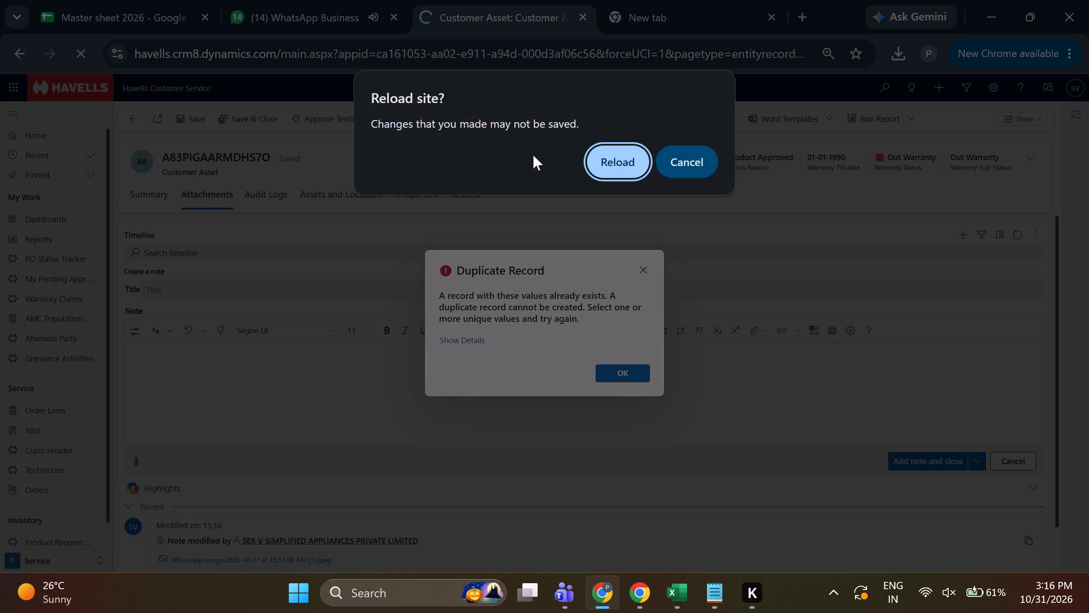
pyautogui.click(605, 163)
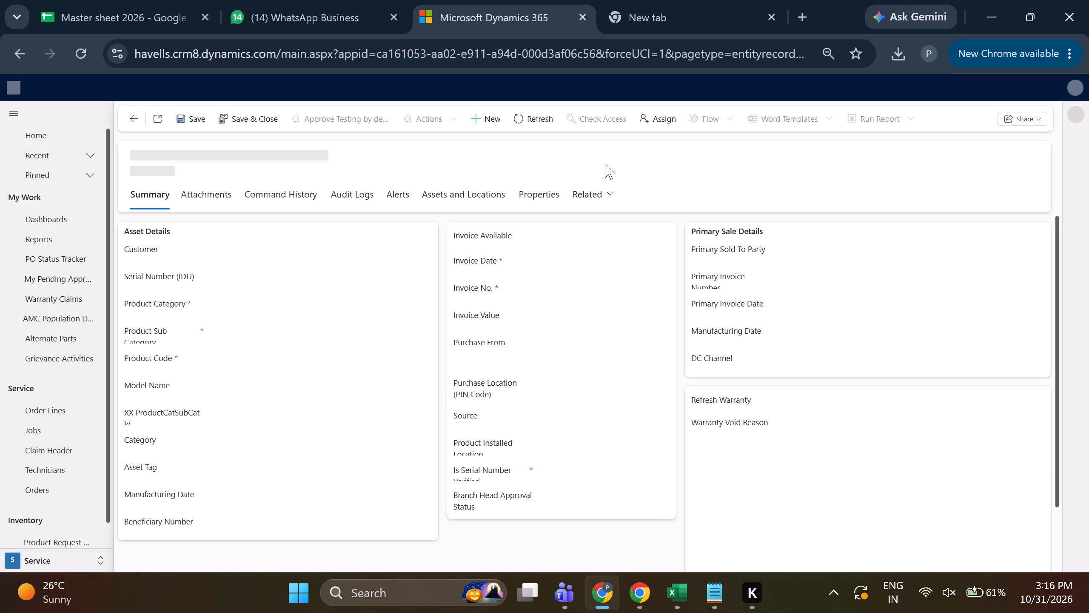
# Attach WhatsApp Image 2026-10-27 at 10.51.09 AM to the asset's timeline, and save and close the asset.
pyautogui.click(187, 201)
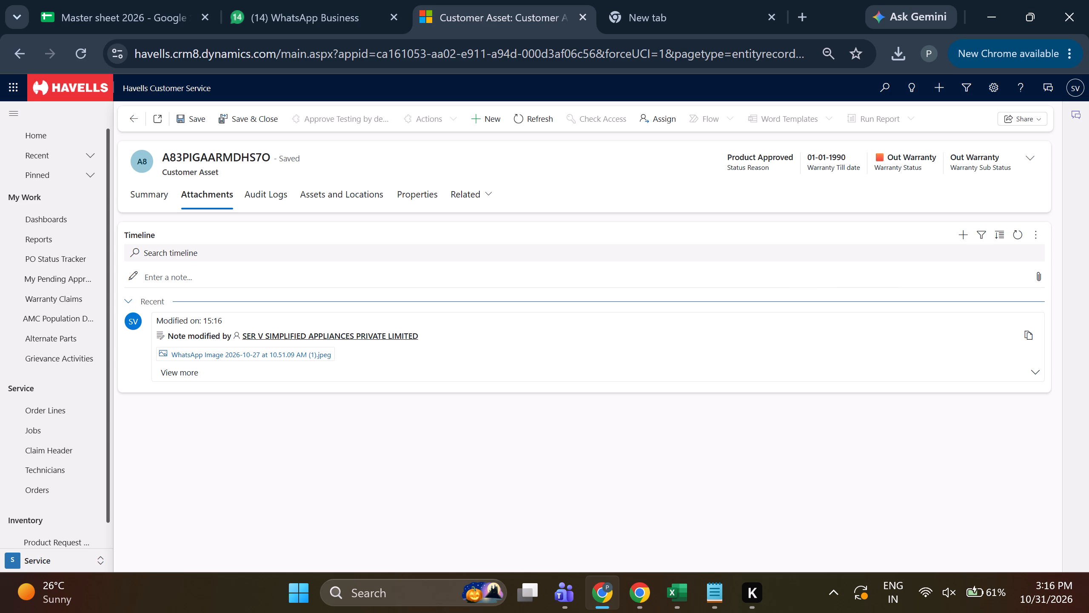
pyautogui.click(1038, 277)
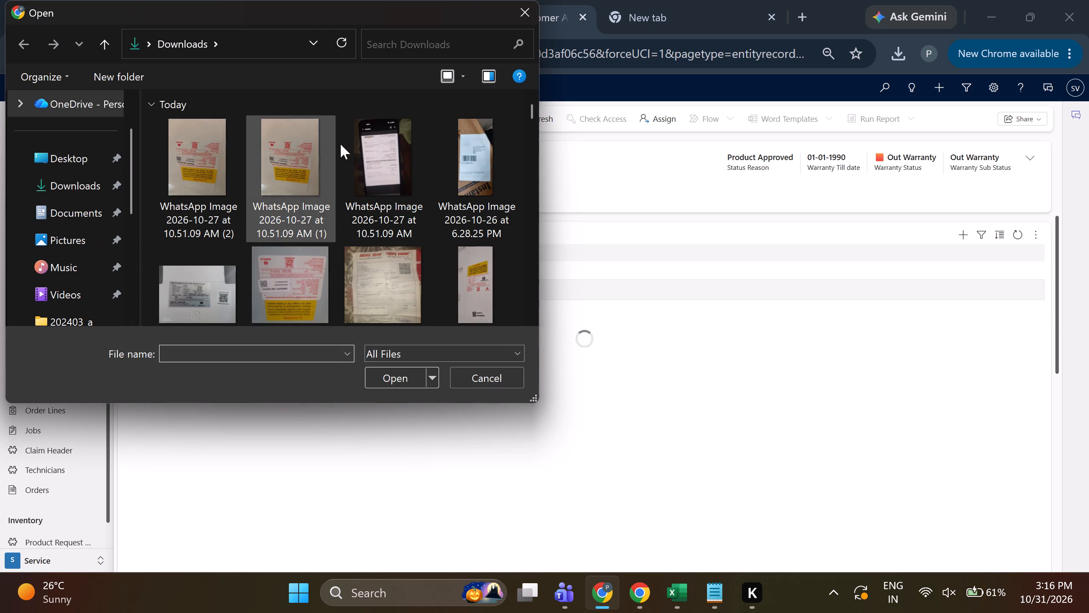
pyautogui.doubleClick(382, 138)
pyautogui.click(254, 119)
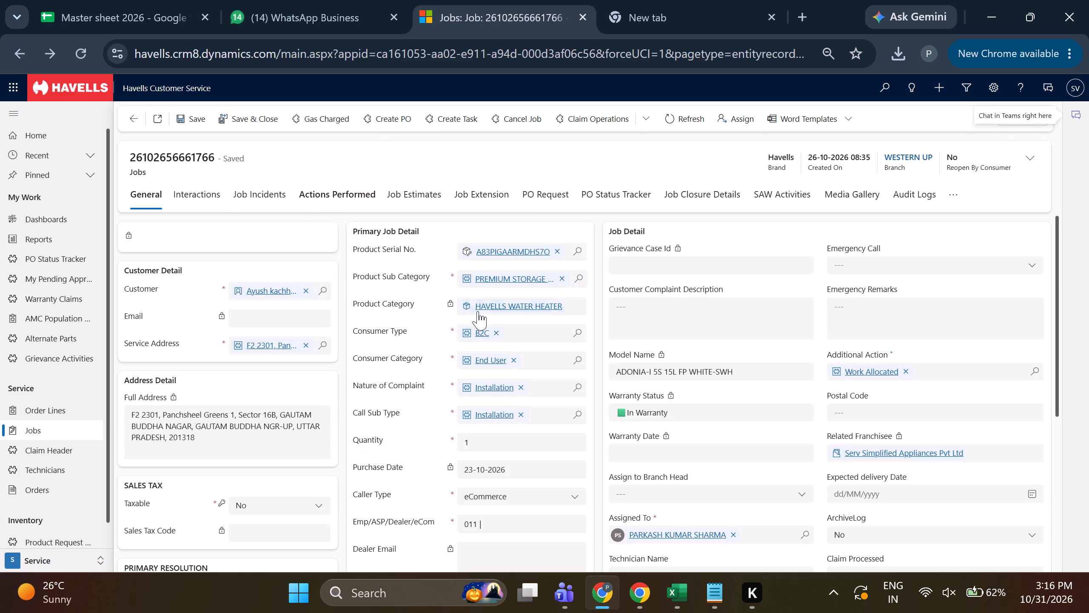
# Replace the Consumer Remark and Repair Description in the job closure details with INSTALLATION DONE.
pyautogui.scroll(-1, 490, 309)
pyautogui.scroll(3, 566, 318)
pyautogui.click(689, 203)
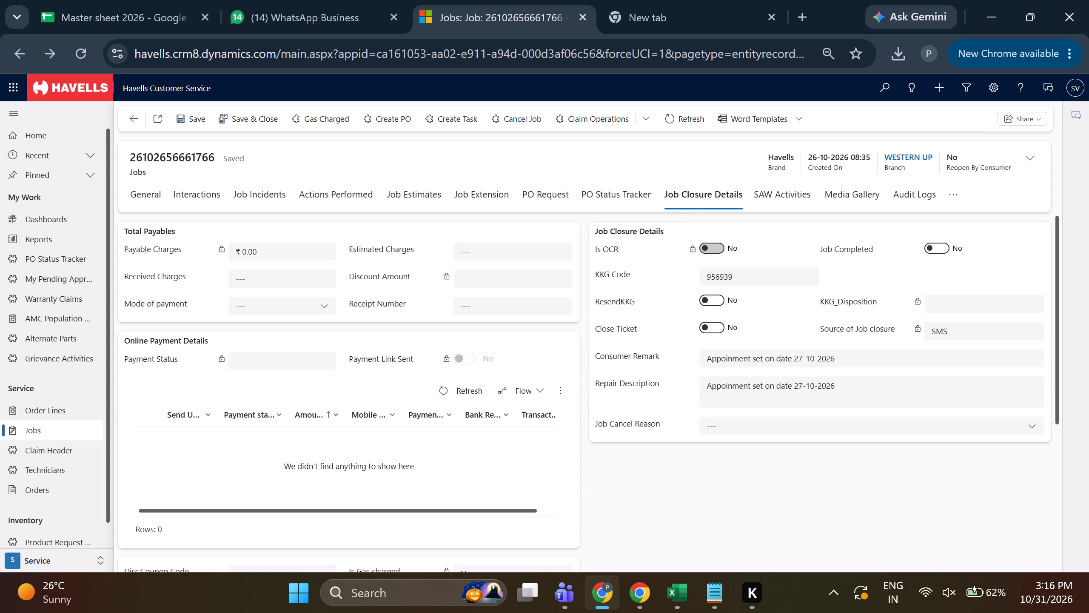
pyautogui.tripleClick(800, 358)
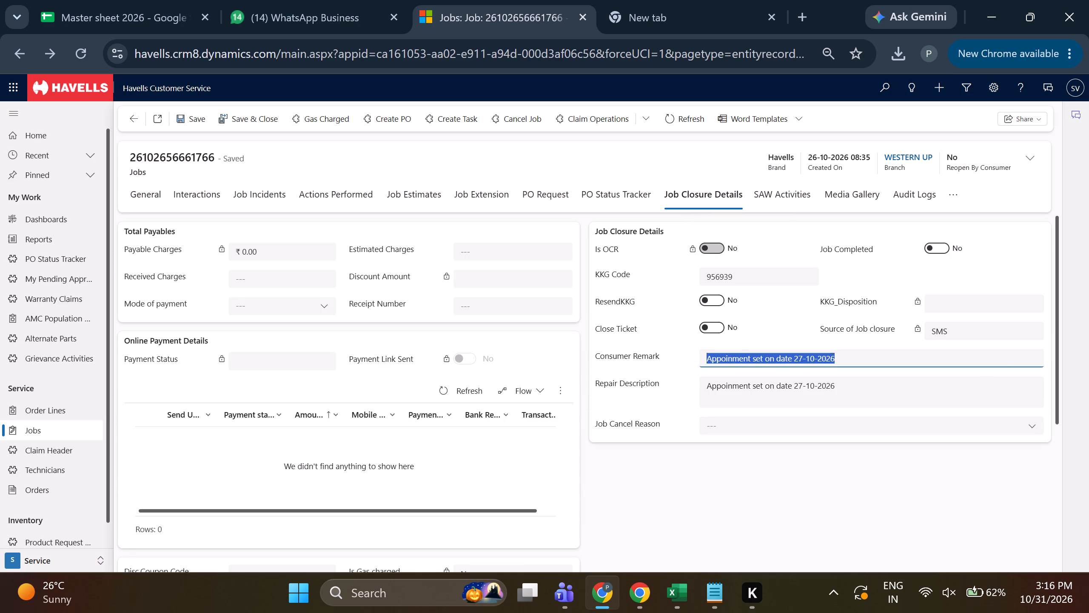
pyautogui.press('BackSpace')
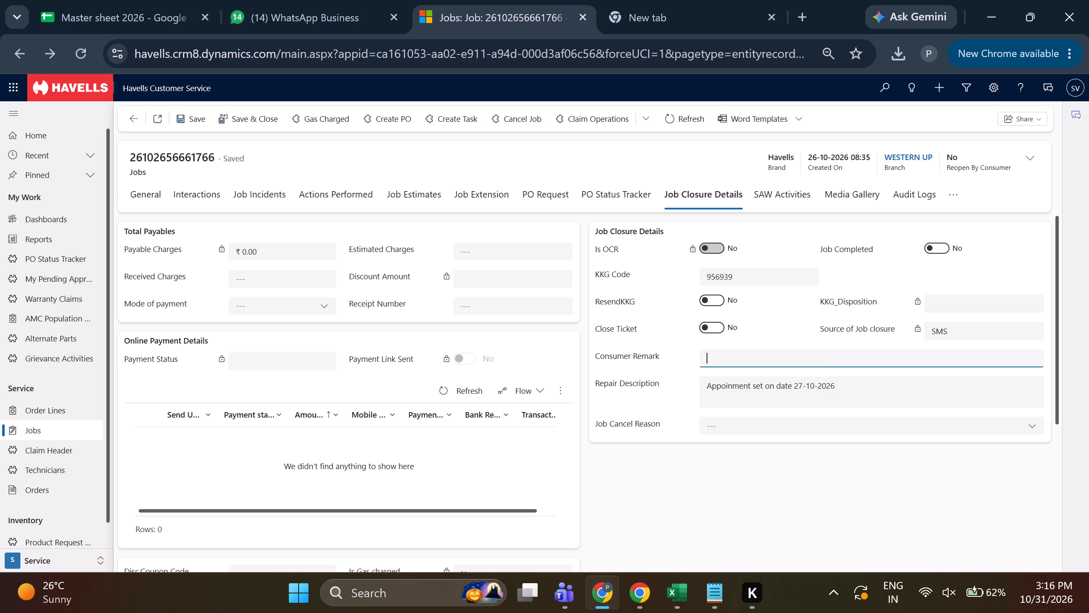
pyautogui.click(800, 358)
pyautogui.click(831, 385)
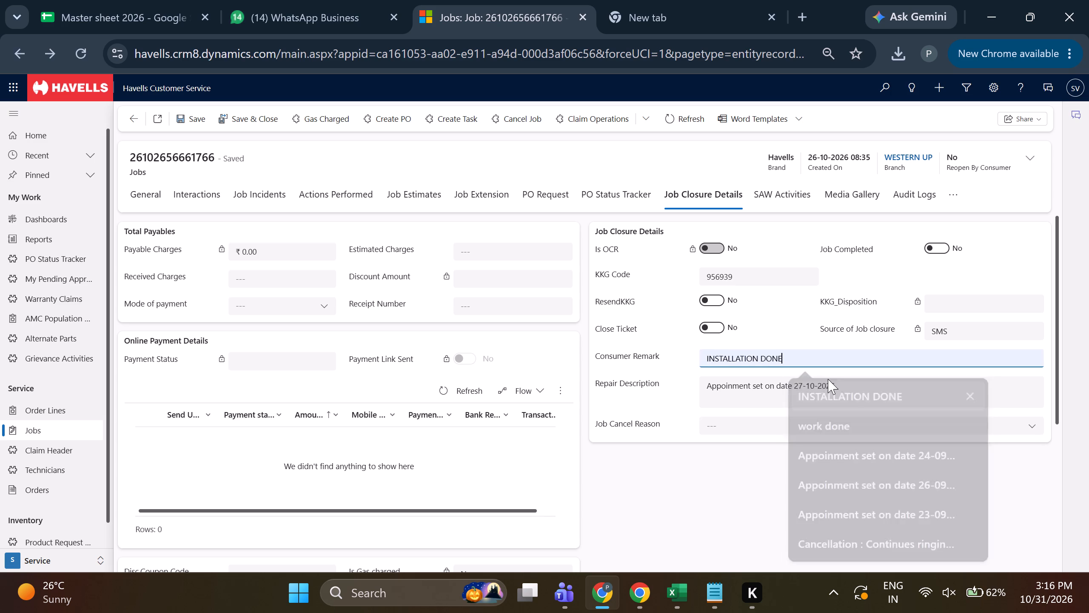
pyautogui.tripleClick(831, 363)
pyautogui.hotkey('ctrl', 'c')
pyautogui.keyDown('ctrl'); pyautogui.tripleClick(815, 399); pyautogui.keyUp('ctrl')
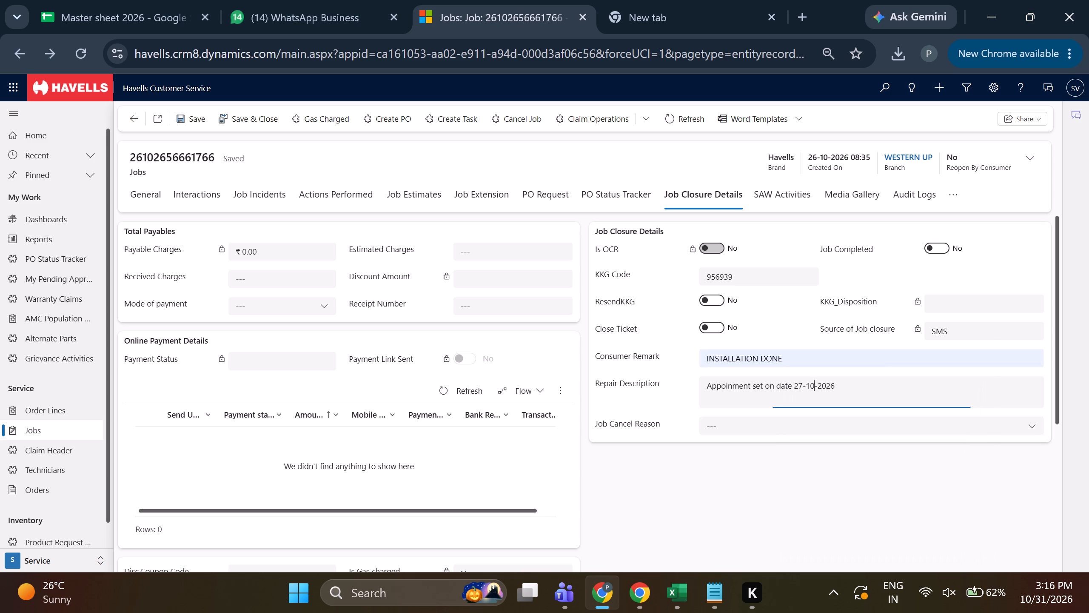
pyautogui.hotkey('ctrl', 'v')
pyautogui.click(145, 206)
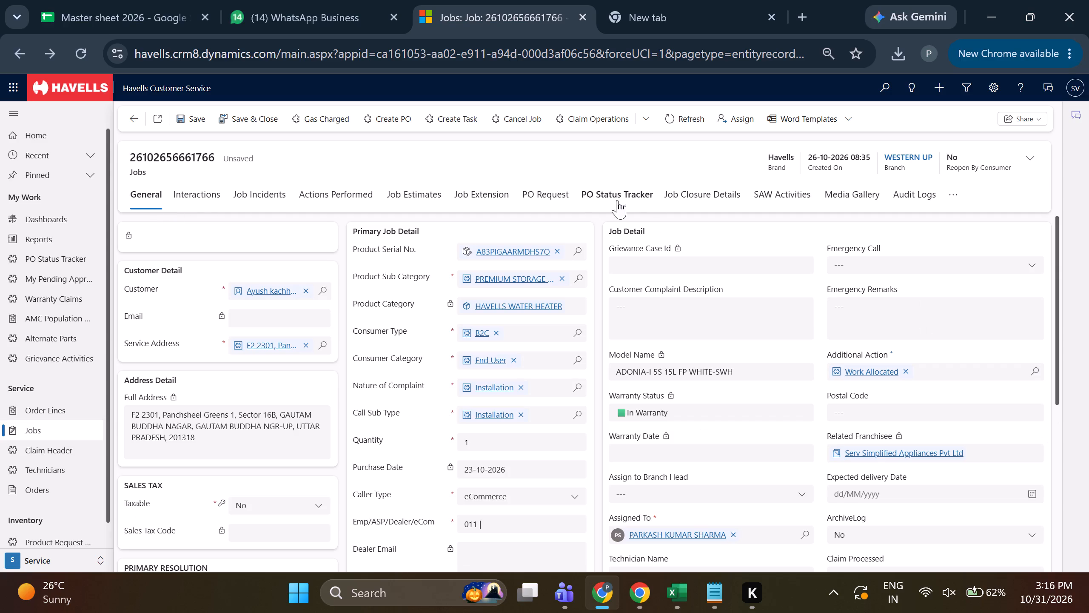
pyautogui.click(689, 198)
pyautogui.click(927, 249)
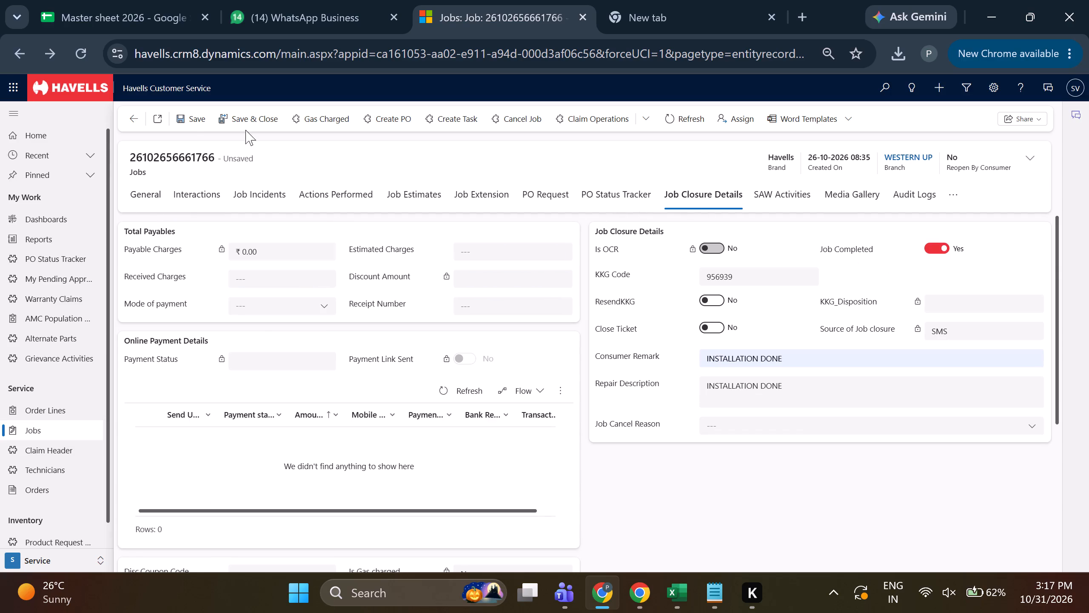
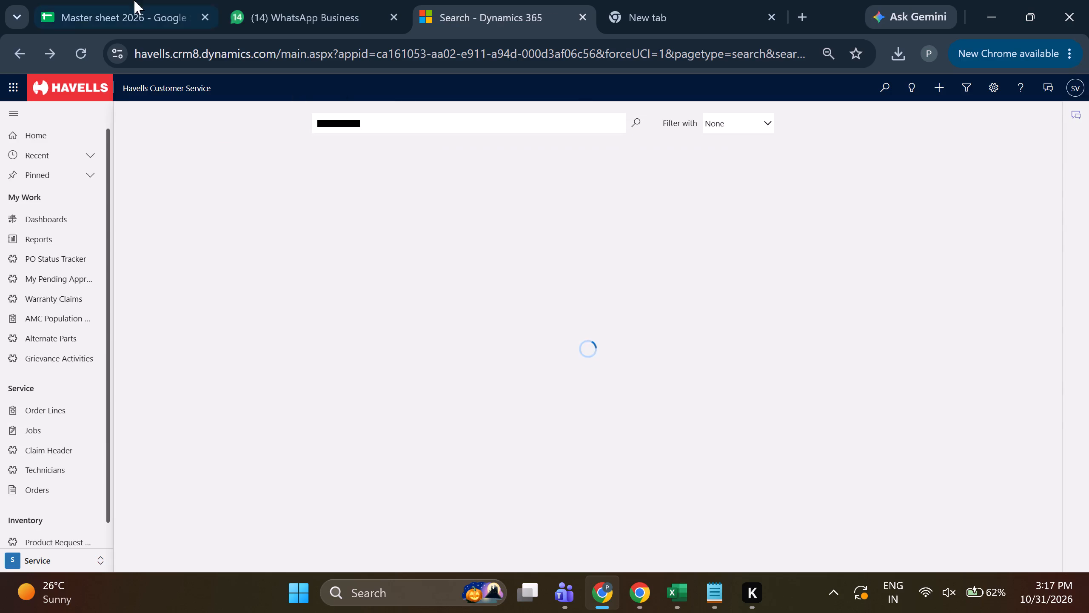
# Switch to the Master sheet 2026 spreadsheet and enter CLOSED in column P of row 182 on the CLOESD CALL sheet.
pyautogui.click(94, 0)
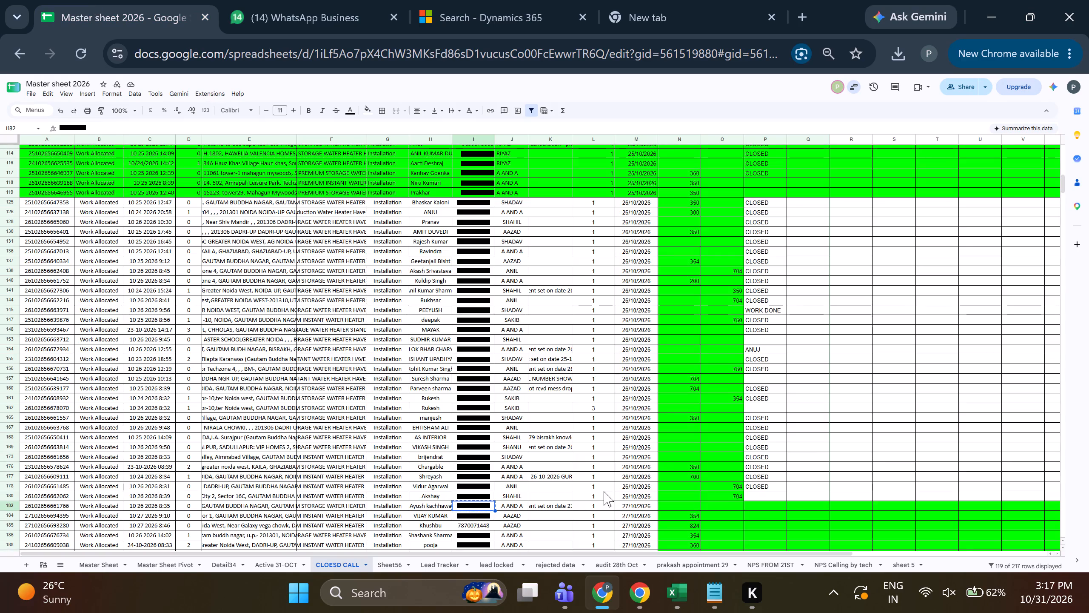
pyautogui.press('Right')
pyautogui.press('Right')
pyautogui.press('Right')
pyautogui.press('Right')
pyautogui.press('Right')
pyautogui.press('Right')
pyautogui.press('Right')
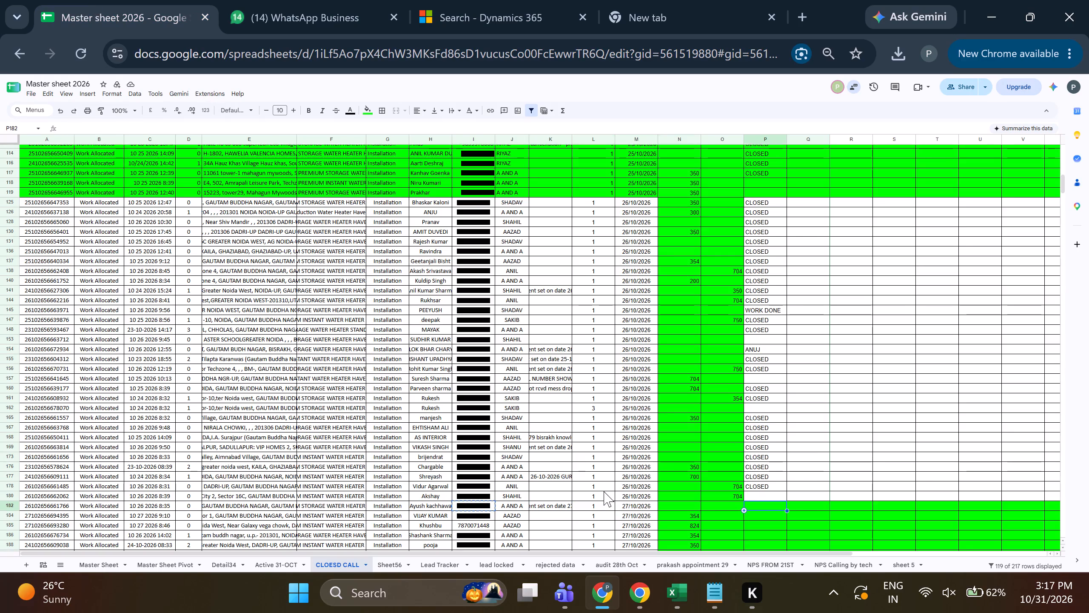
pyautogui.write('CL')
pyautogui.write('OSED')
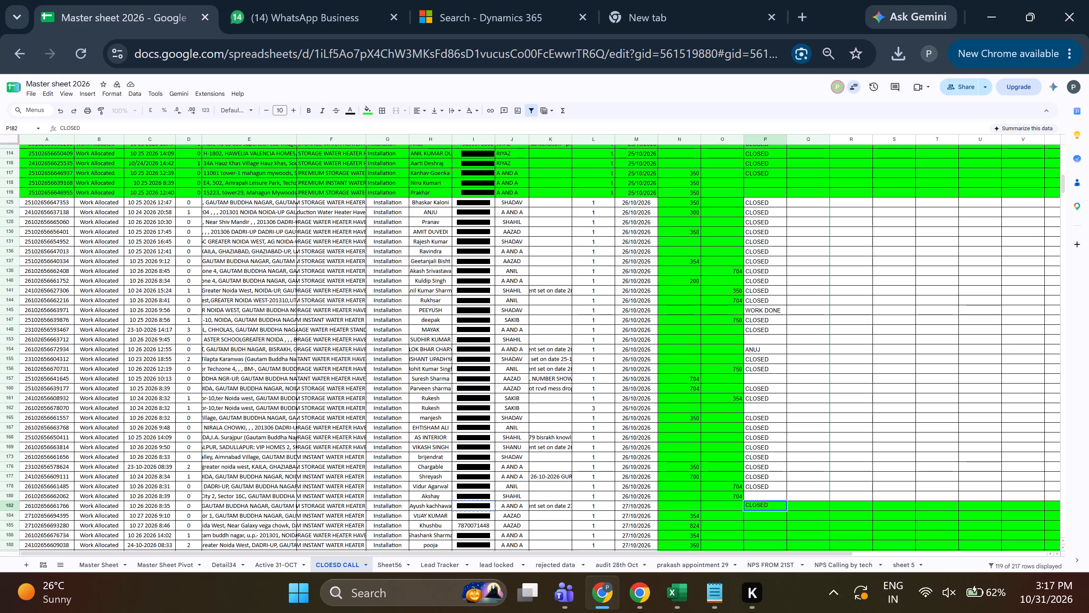
pyautogui.press('Down')
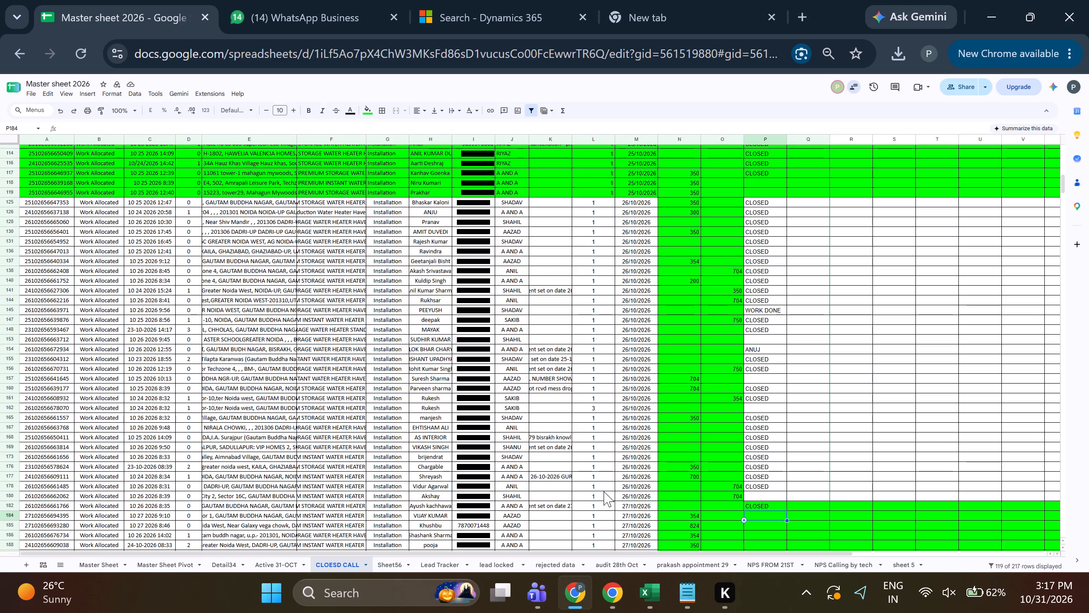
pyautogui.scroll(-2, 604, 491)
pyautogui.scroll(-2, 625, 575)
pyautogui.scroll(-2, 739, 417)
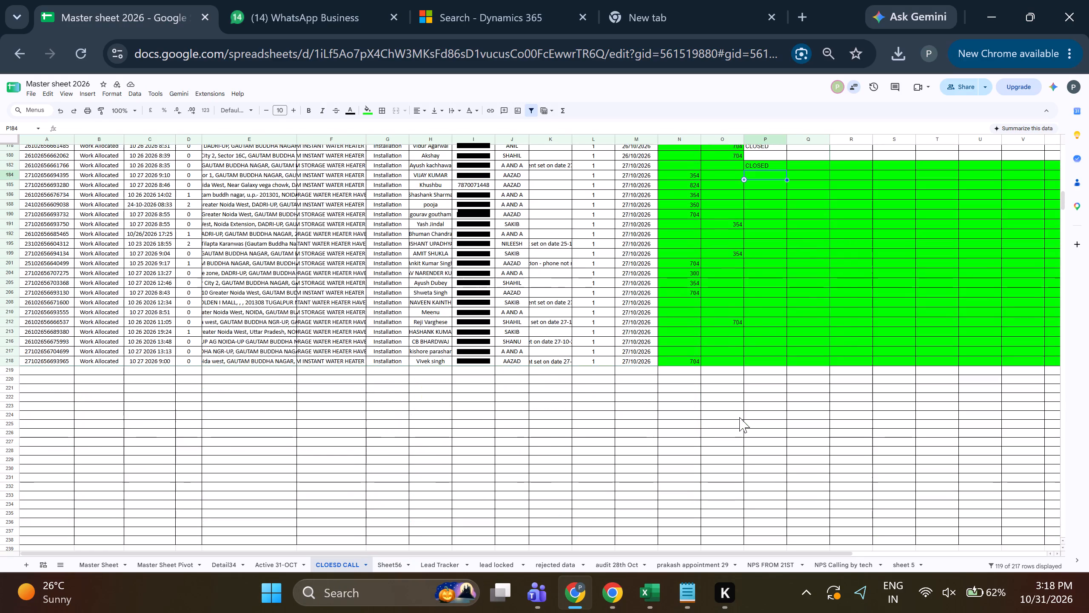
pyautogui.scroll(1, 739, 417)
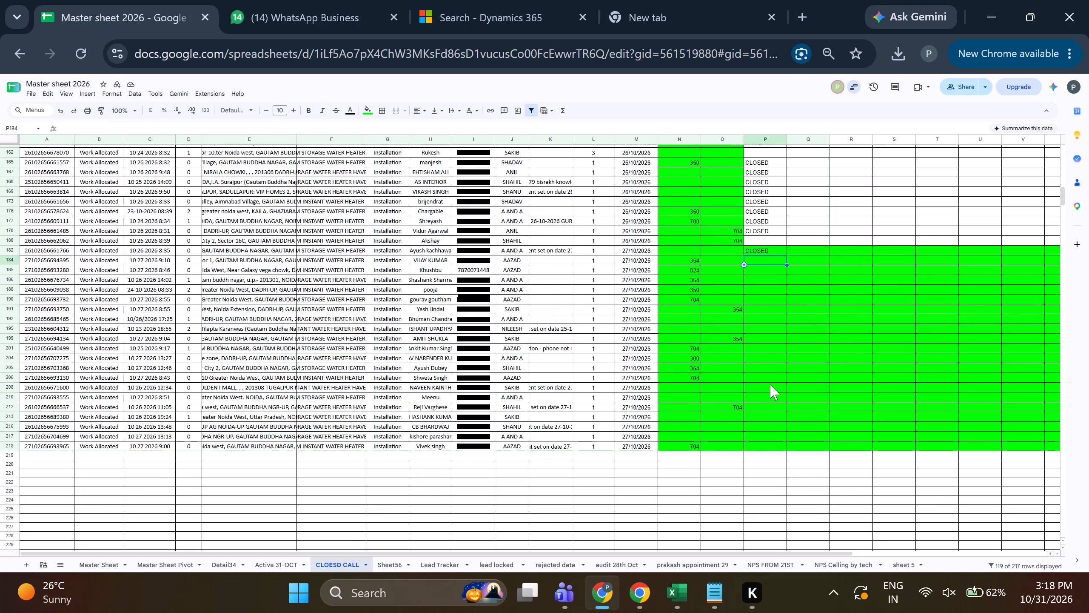
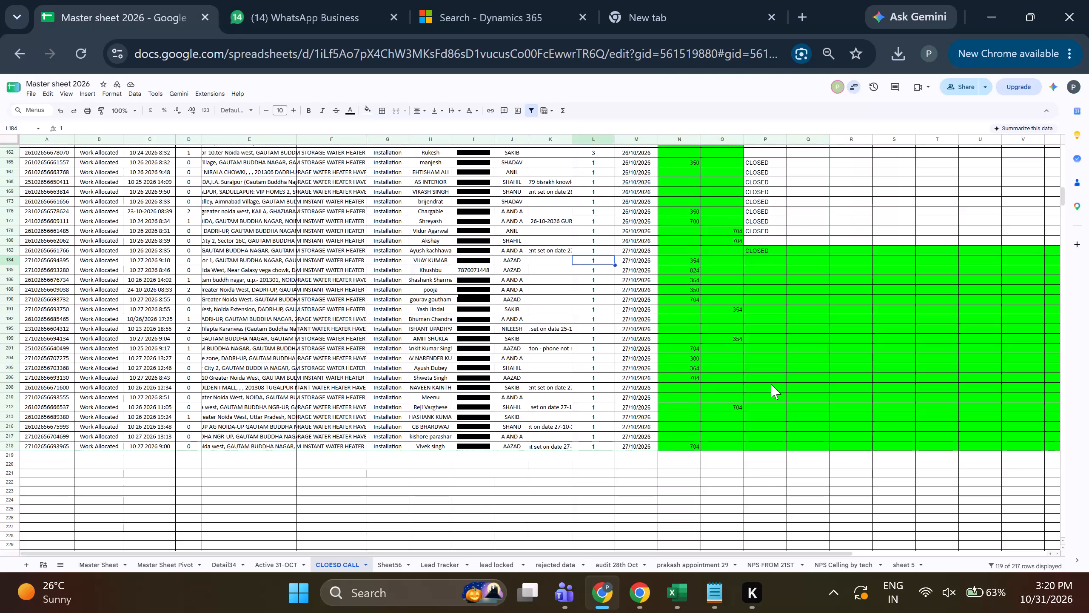
# Select the customer's contact number in column I of row 184 on the CLOESD CALL sheet.
pyautogui.press('Left')
pyautogui.press('Left')
pyautogui.press('Left')
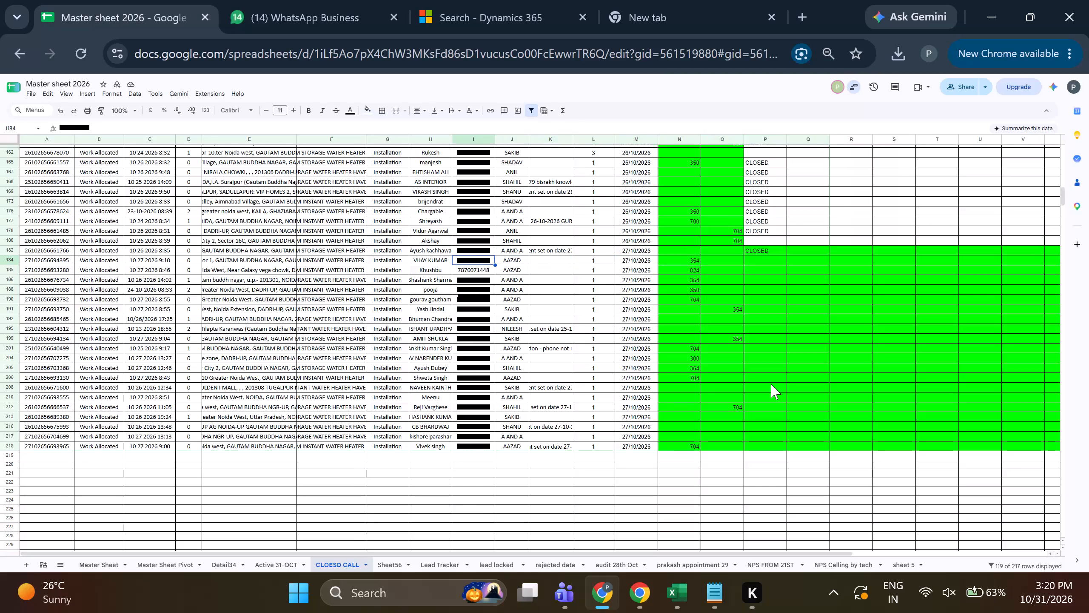
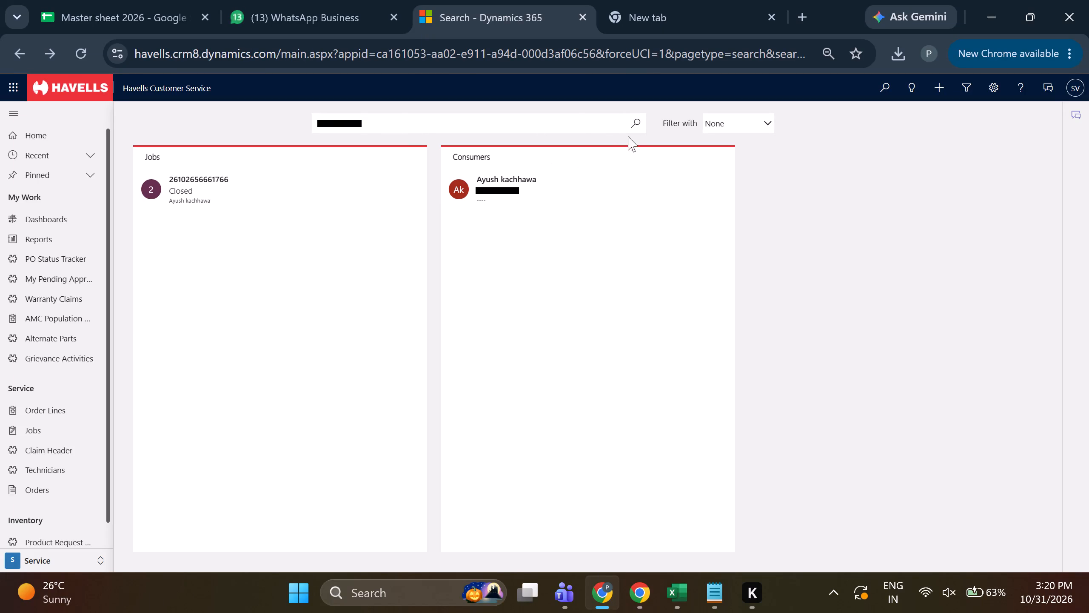
# Search the Dynamics 365 service system for the next customer's jobs by their phone number.
pyautogui.click(628, 127)
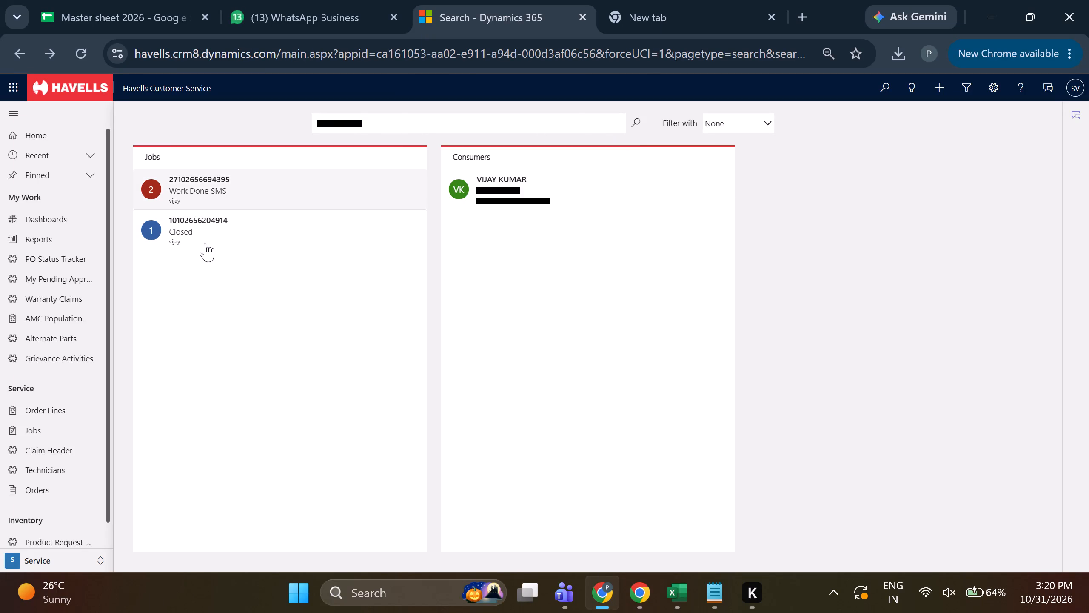
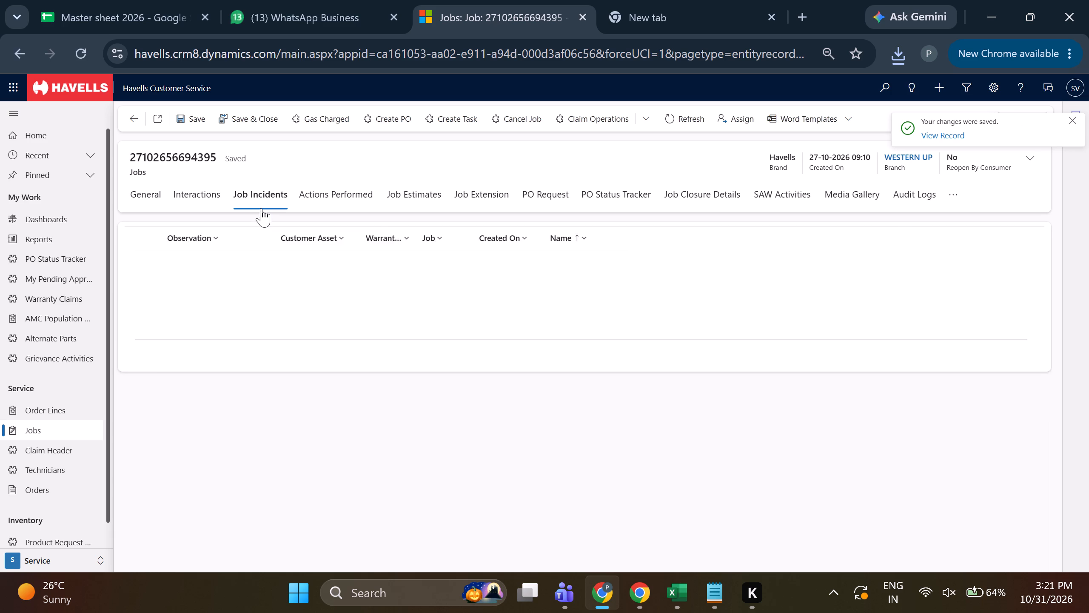
pyautogui.click(798, 234)
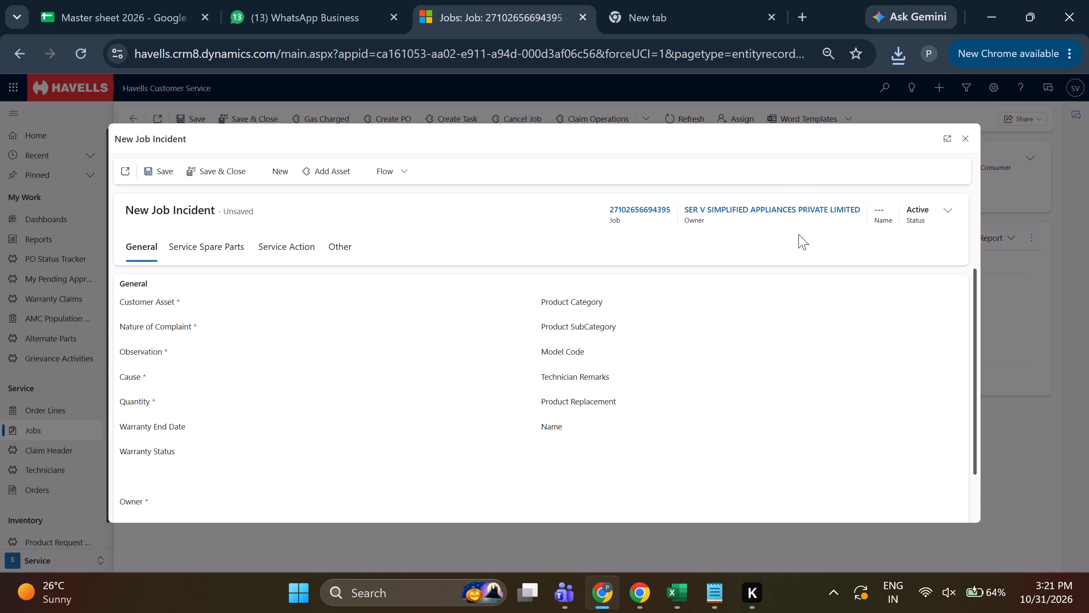
pyautogui.click(324, 178)
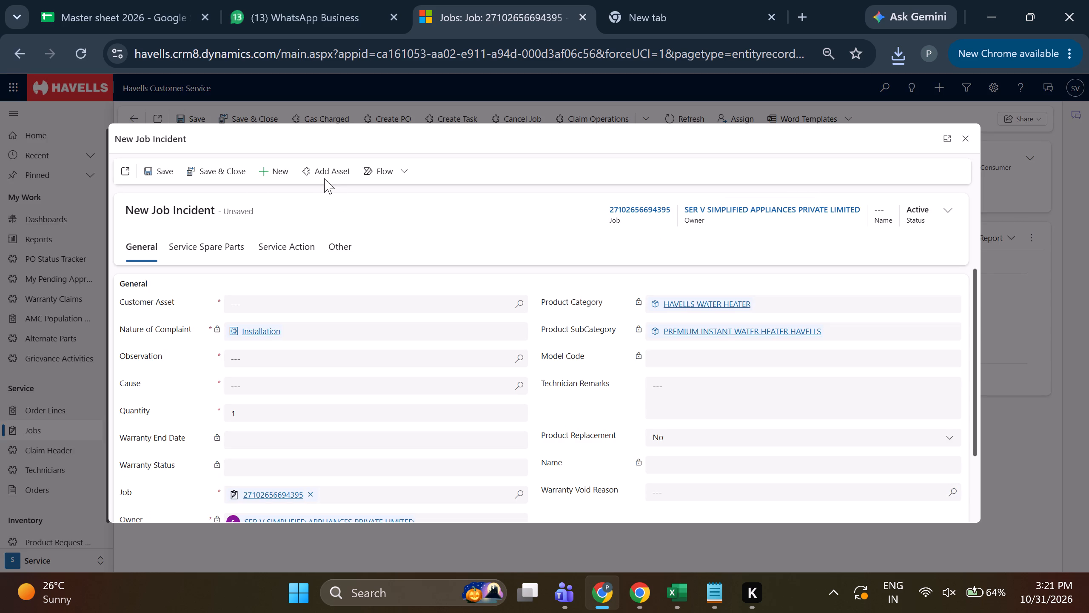
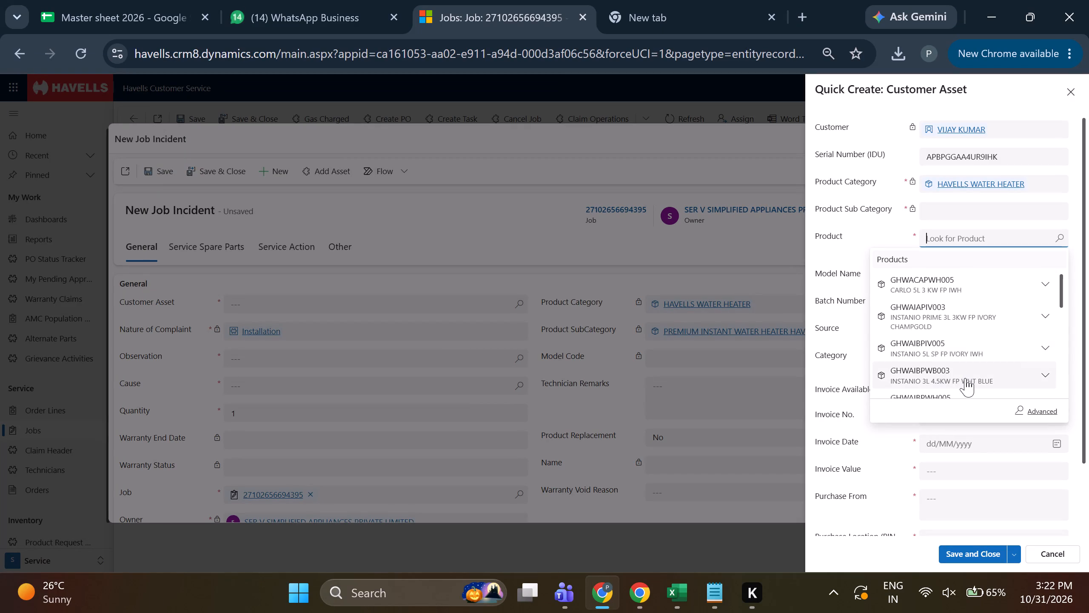
# Begin the invoice details of the new customer asset with the Invoice No. entry.
pyautogui.scroll(-2, 960, 377)
pyautogui.click(994, 331)
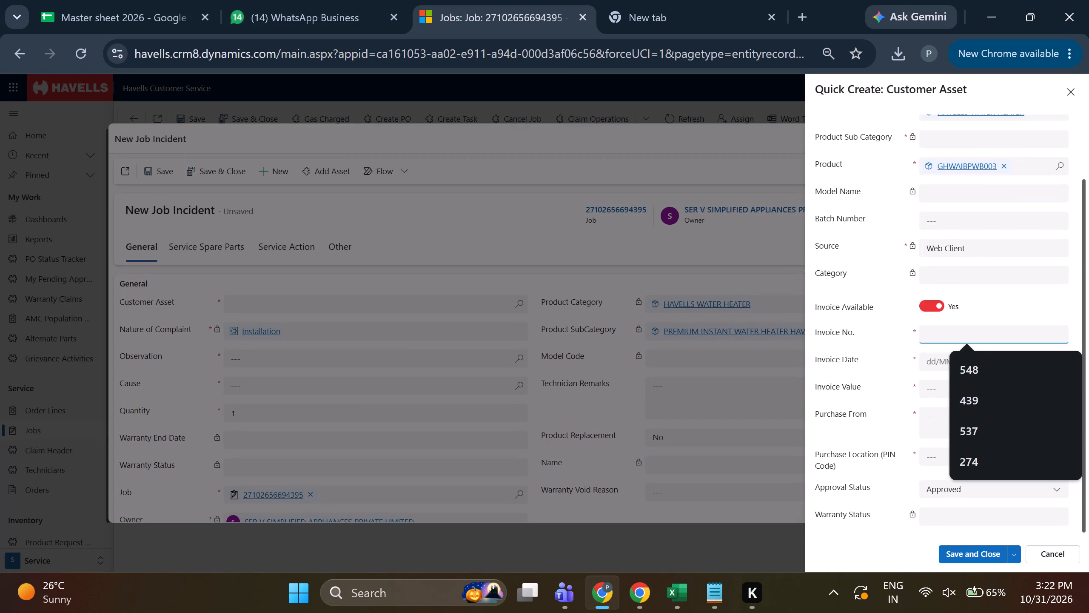
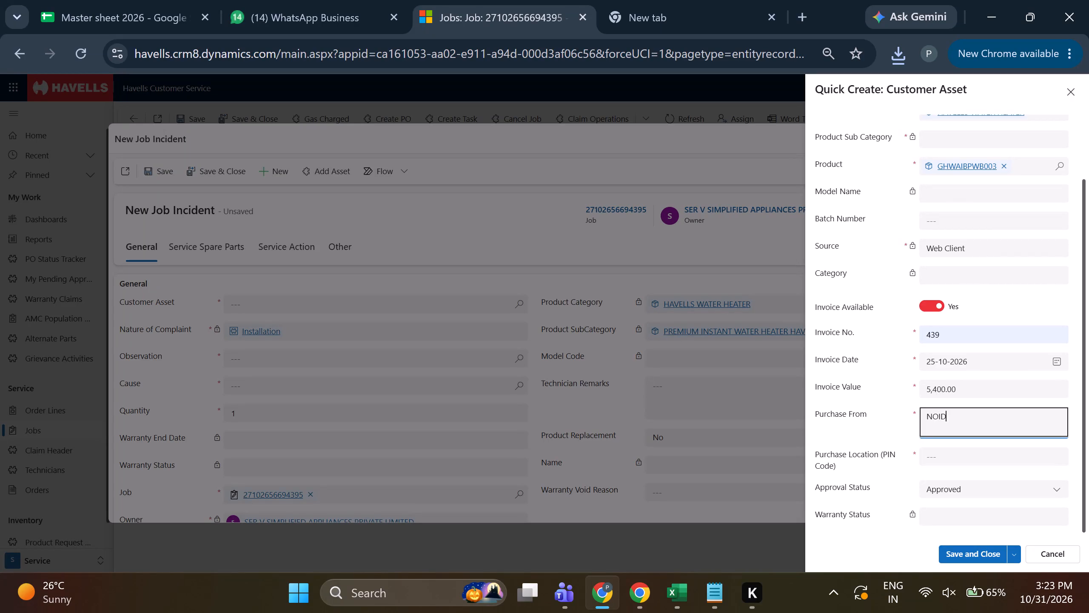
# Complete the asset's Purchase From as NOIDA, set the purchase location PIN code to 201301, and save the new customer asset.
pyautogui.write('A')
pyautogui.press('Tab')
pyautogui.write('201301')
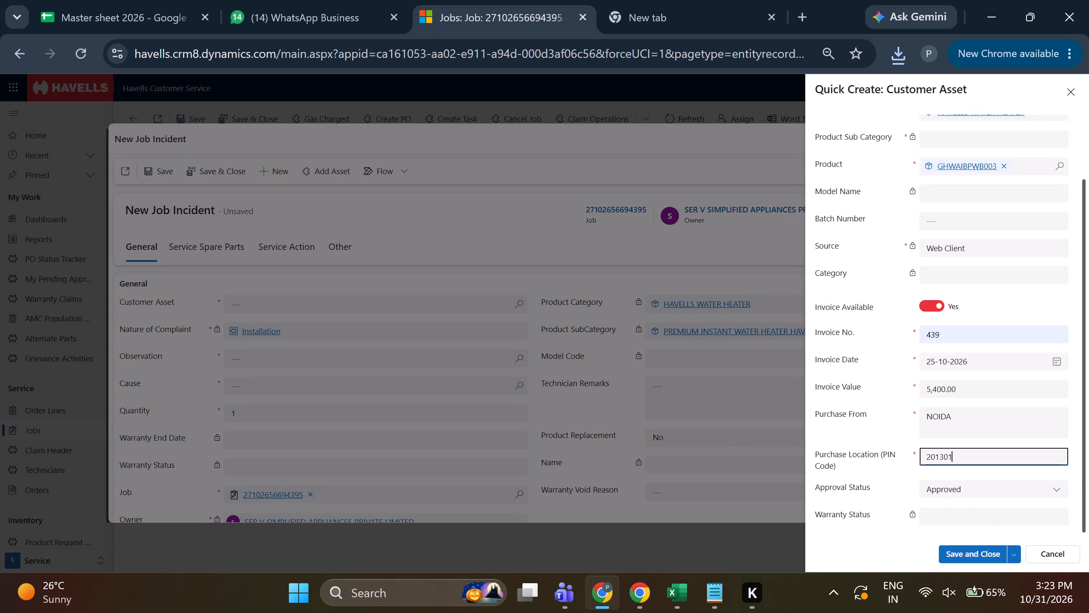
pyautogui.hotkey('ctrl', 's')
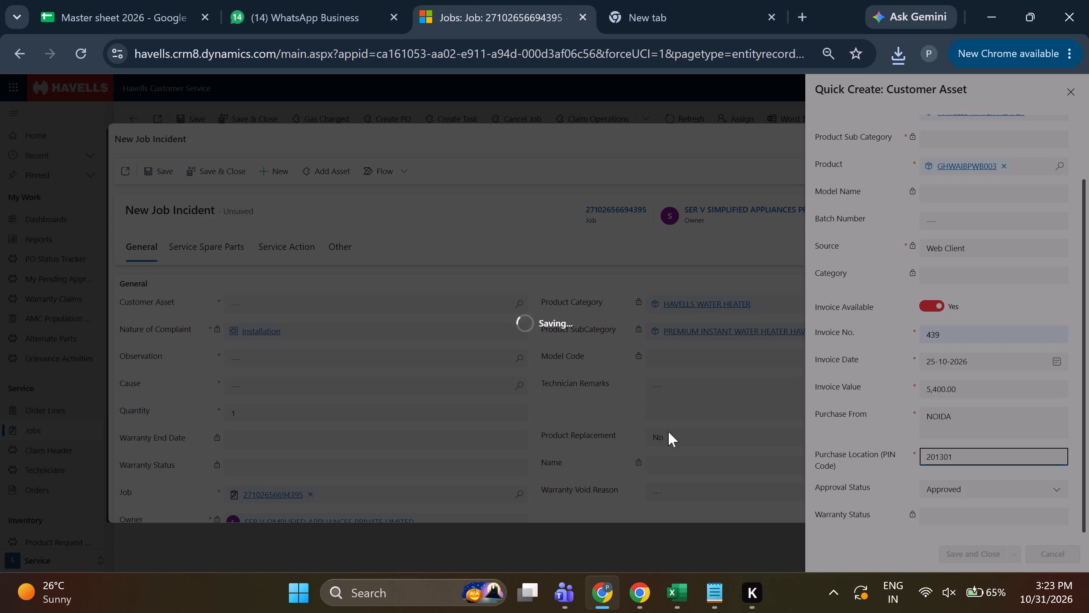
# Link the new customer asset to the job incident, set both Observation and Cause to Installation, and save the incident.
pyautogui.click(523, 301)
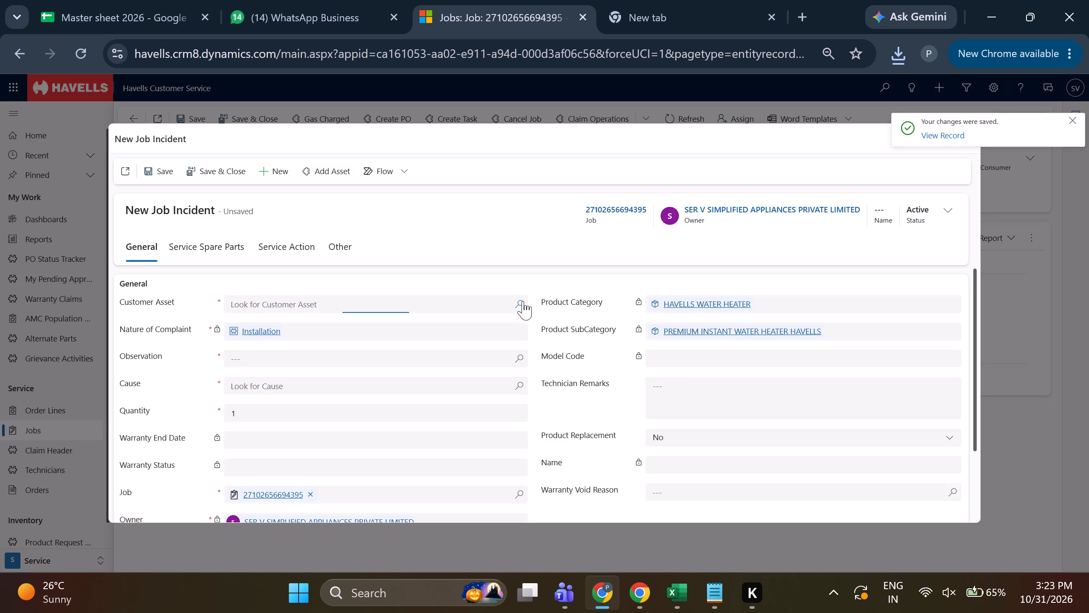
pyautogui.click(396, 368)
pyautogui.click(409, 359)
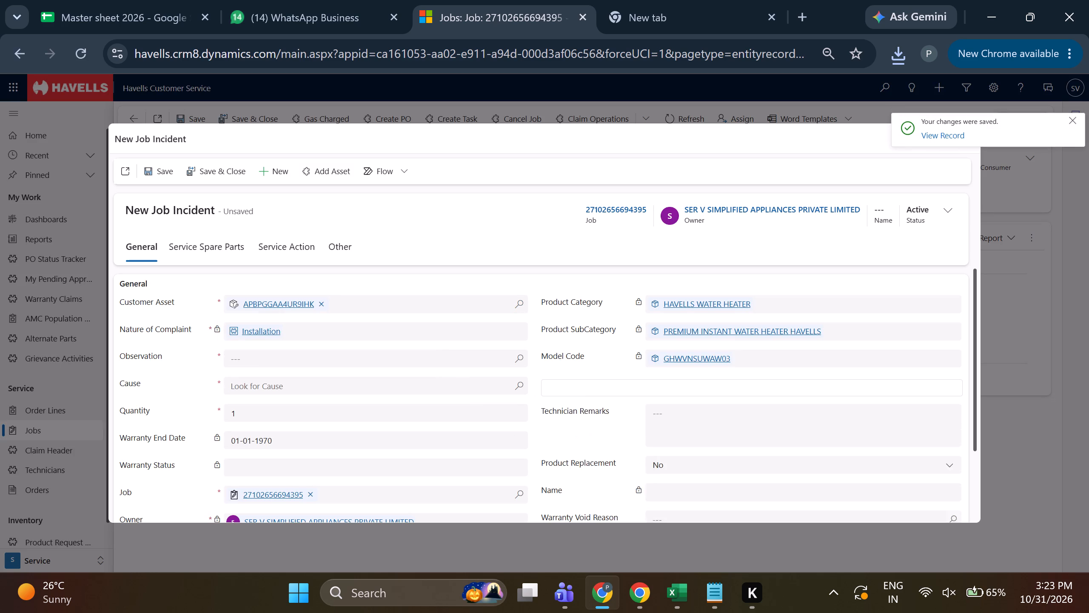
pyautogui.click(518, 354)
pyautogui.click(335, 241)
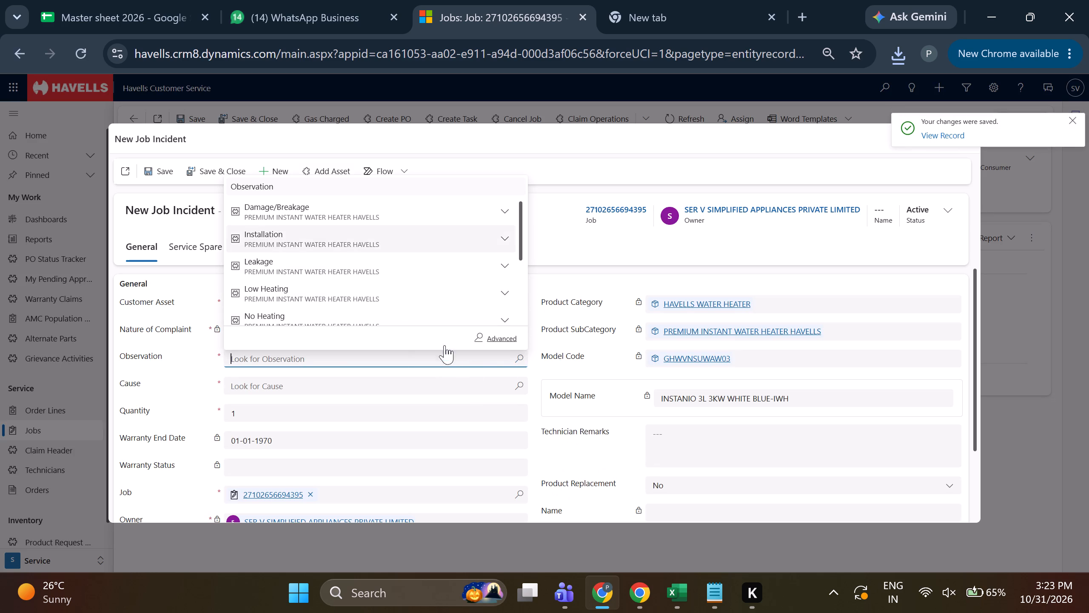
pyautogui.click(522, 384)
pyautogui.click(295, 335)
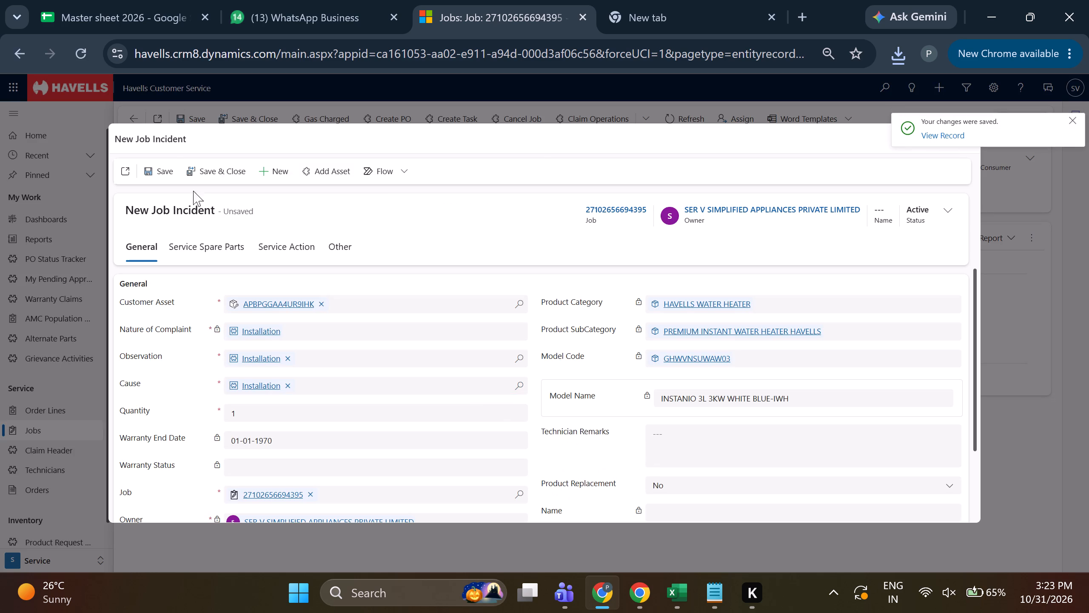
pyautogui.click(154, 167)
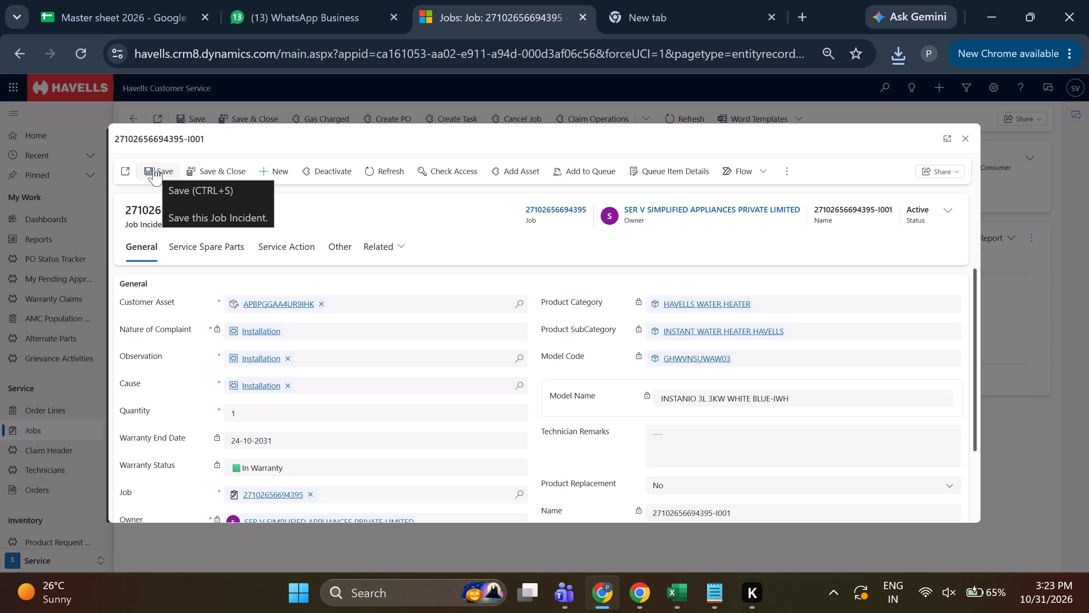
# Open the Service Action section of the saved job incident.
pyautogui.click(285, 248)
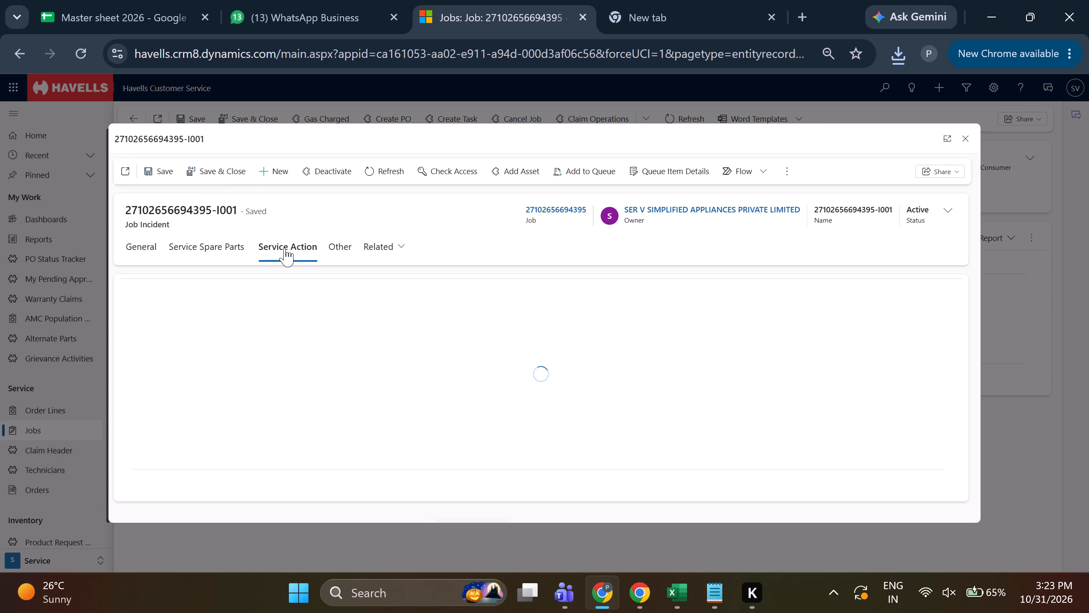
pyautogui.tripleClick(452, 347)
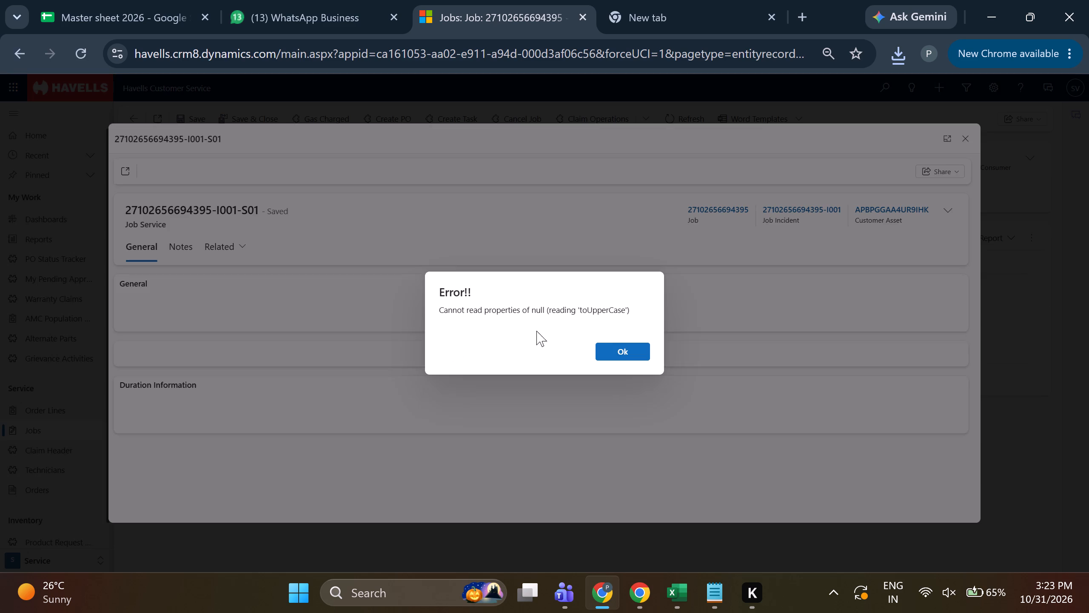
# Set Mark Used to Used on the Installation Done job service, then save and close it.
pyautogui.click(642, 291)
pyautogui.click(472, 297)
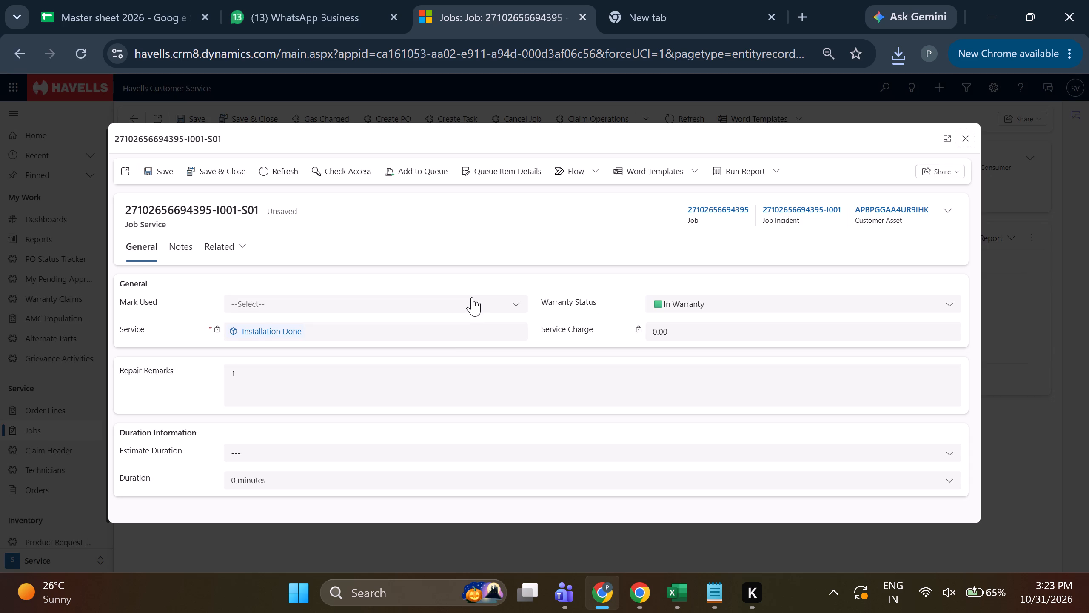
pyautogui.click(468, 363)
pyautogui.click(228, 166)
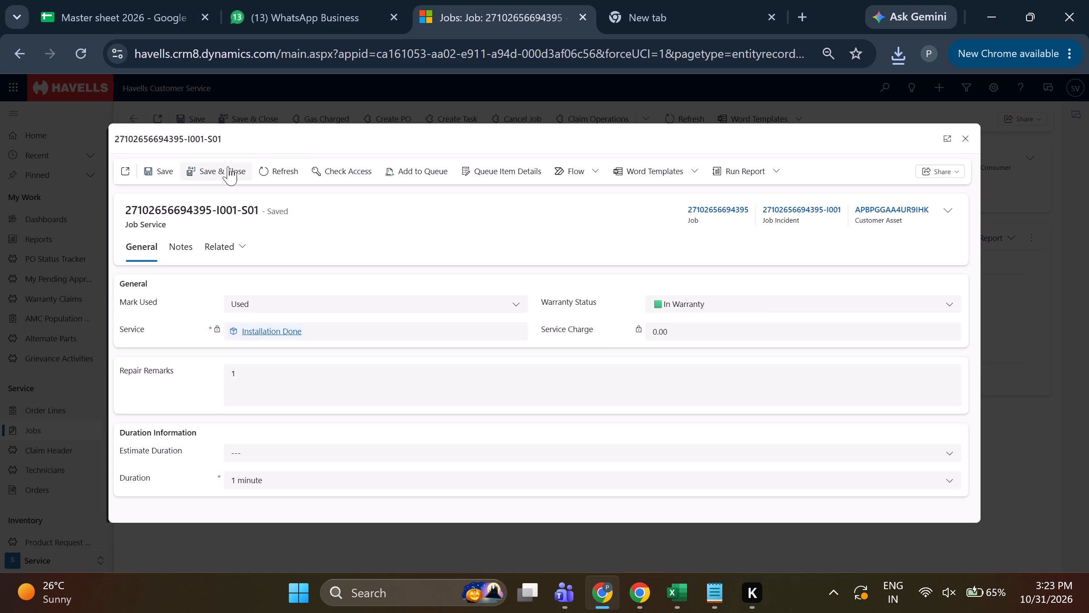
pyautogui.click(228, 166)
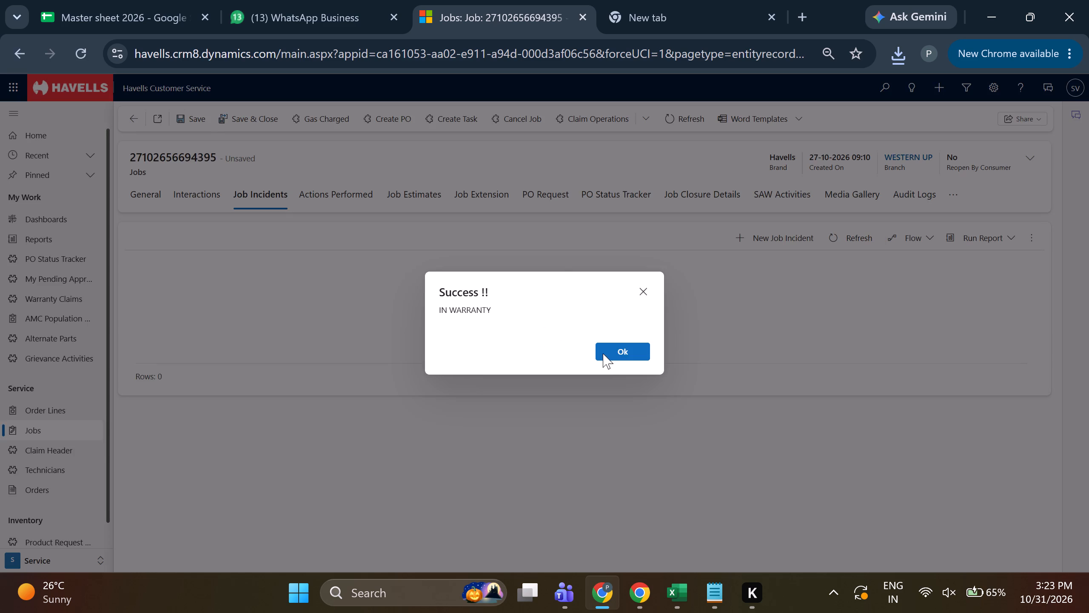
pyautogui.click(607, 355)
# Attach WhatsApp Image 2026-10-27 at 11.22.30 AM as a note in the Attachments of the job incident's customer asset.
pyautogui.click(413, 286)
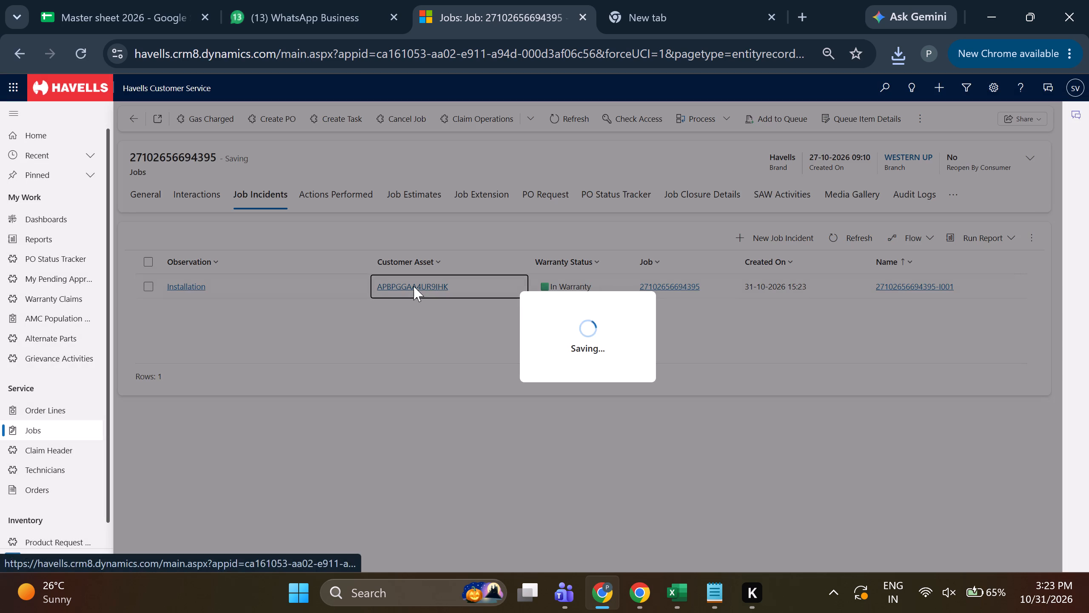
pyautogui.click(214, 201)
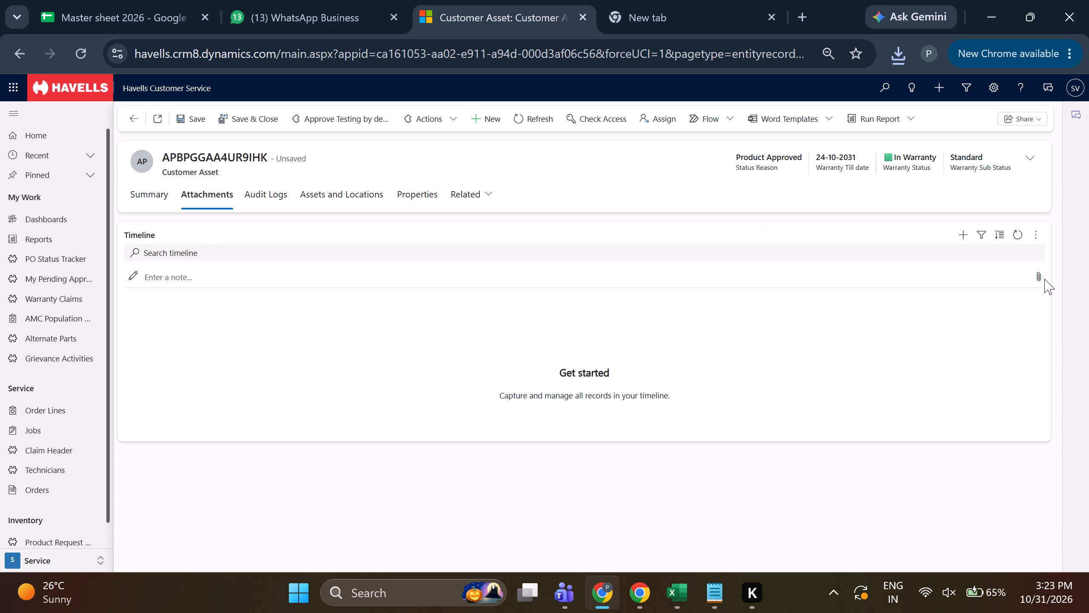
pyautogui.click(1040, 275)
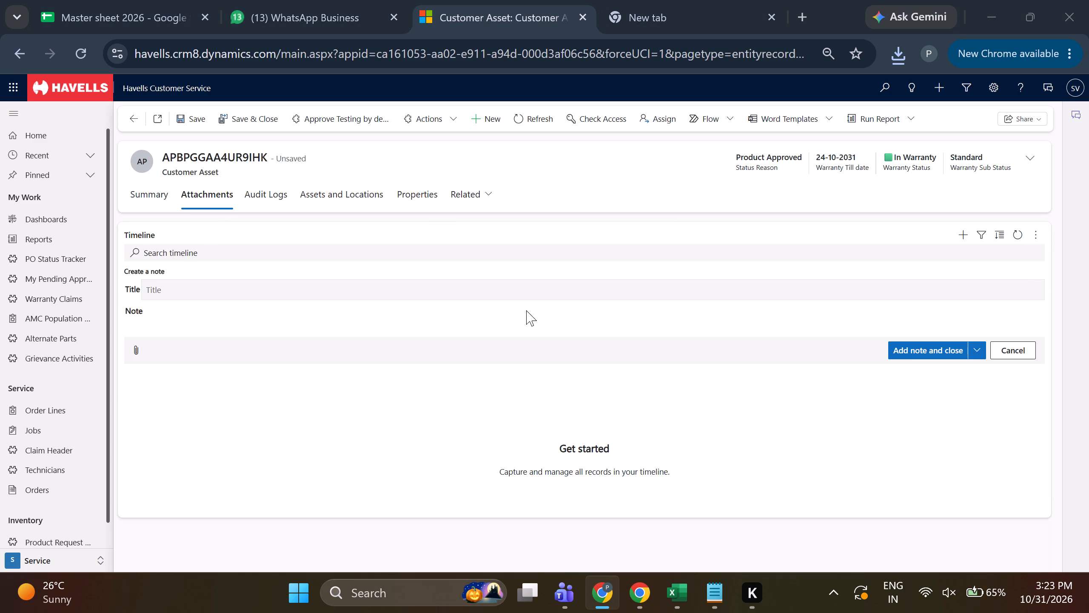
pyautogui.doubleClick(188, 166)
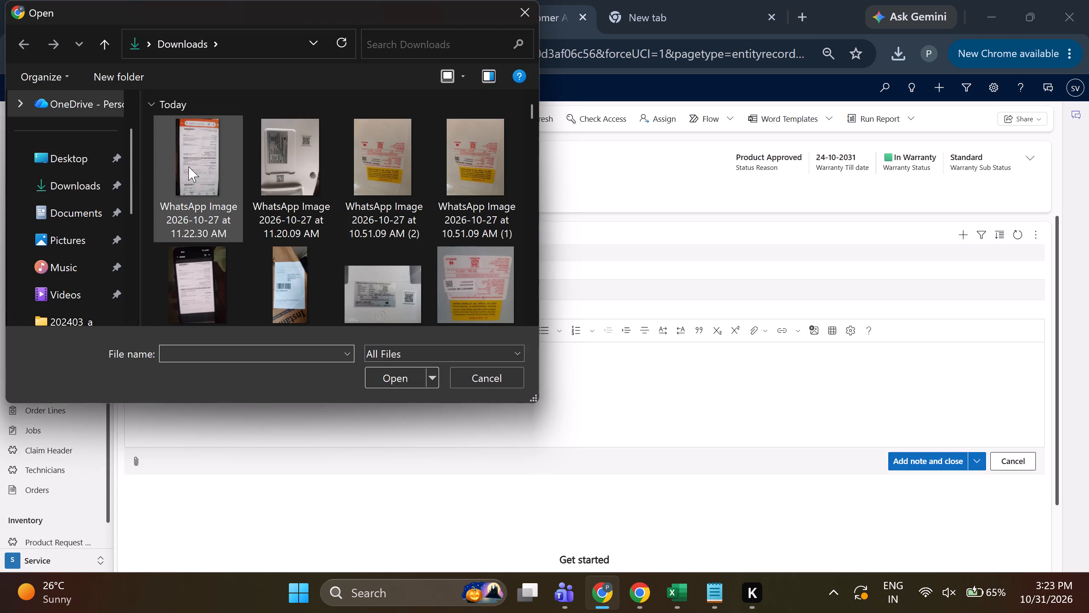
pyautogui.click(891, 471)
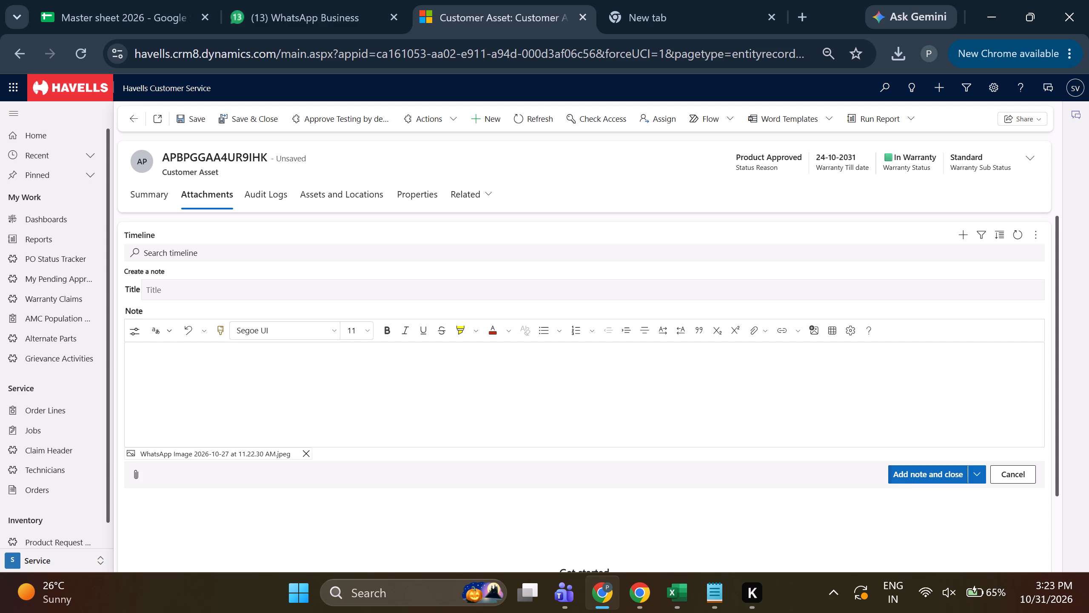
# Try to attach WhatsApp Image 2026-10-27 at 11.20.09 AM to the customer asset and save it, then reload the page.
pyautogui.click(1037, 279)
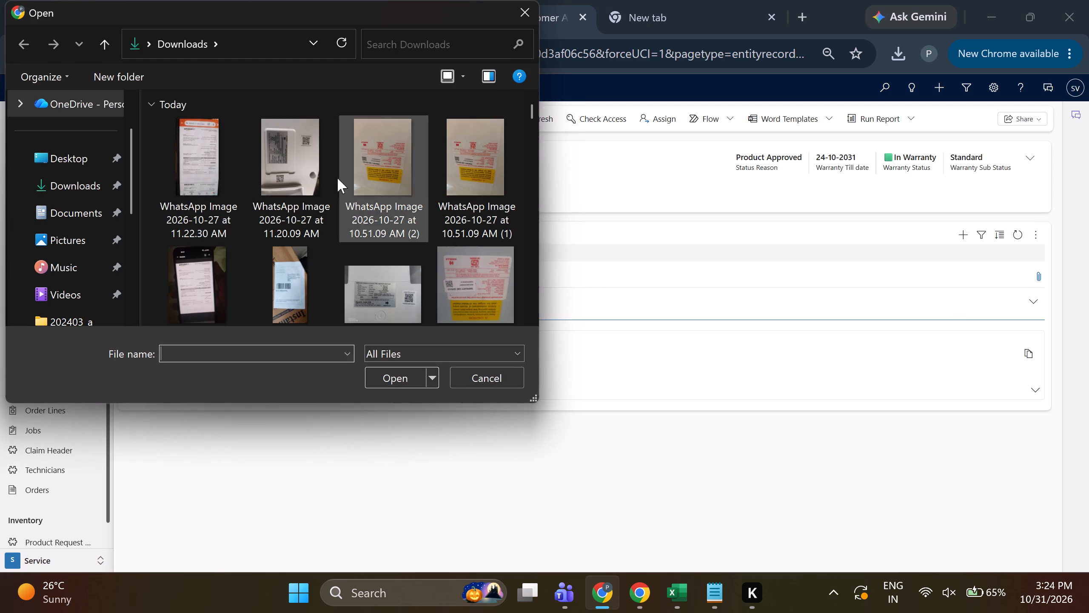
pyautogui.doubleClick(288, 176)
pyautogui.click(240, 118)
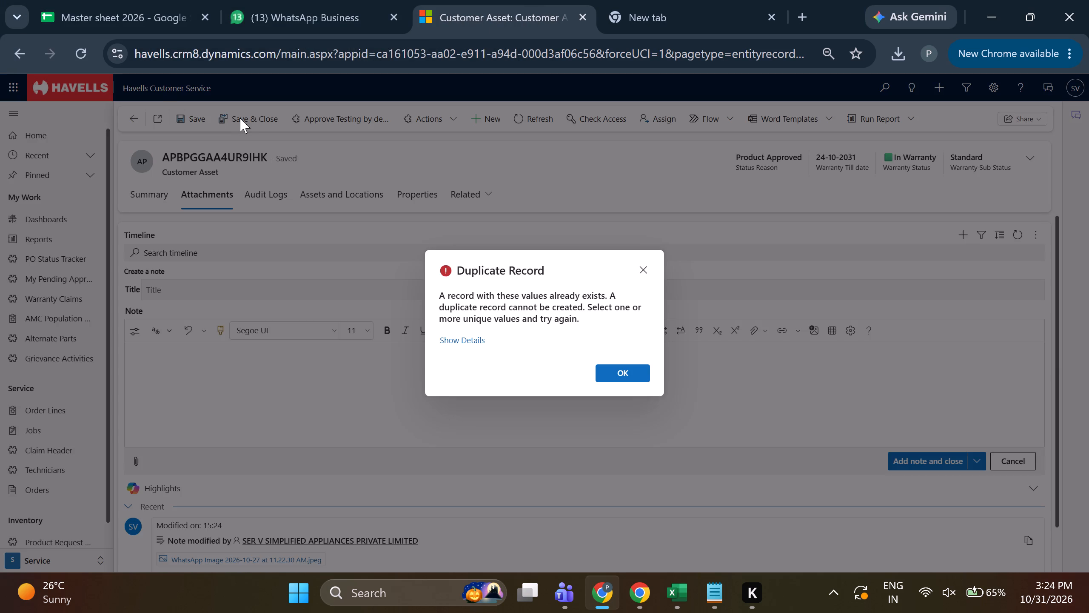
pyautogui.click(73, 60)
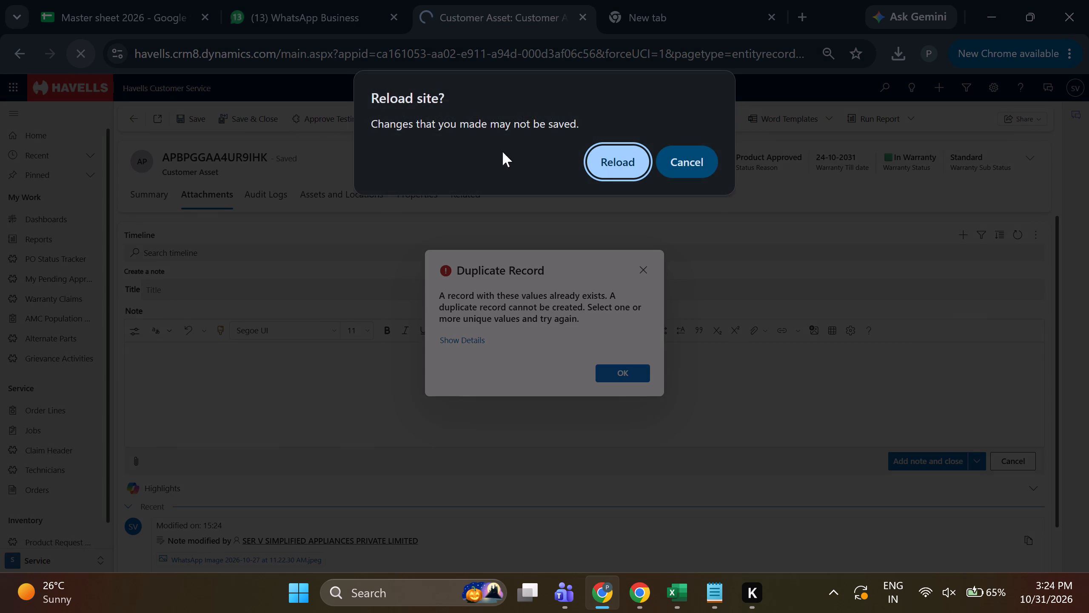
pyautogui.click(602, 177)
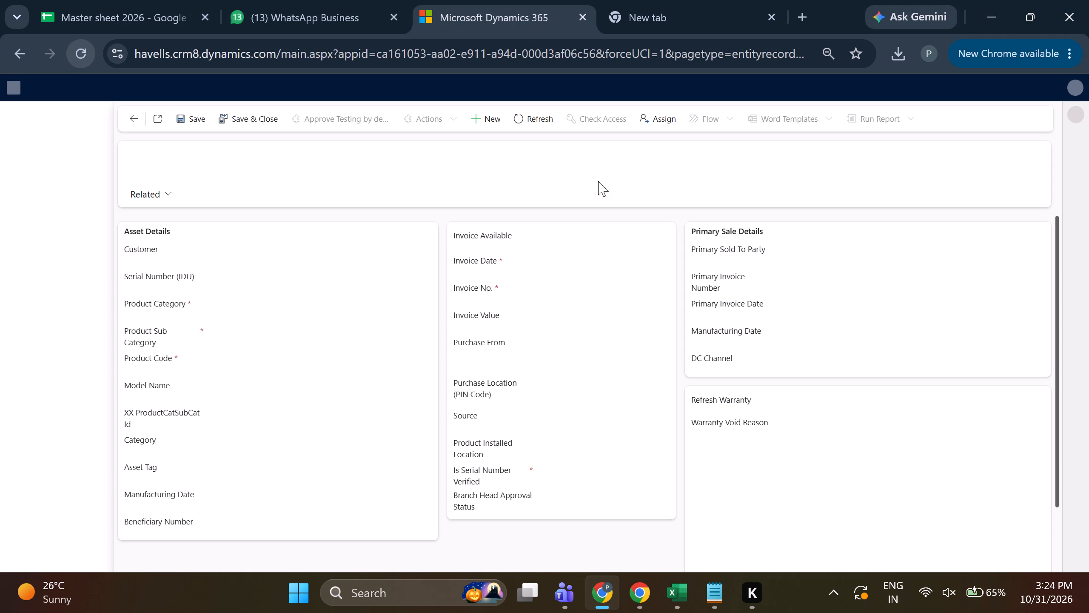
# Return to the customer asset's Attachments and start a new note with another image file.
pyautogui.click(212, 195)
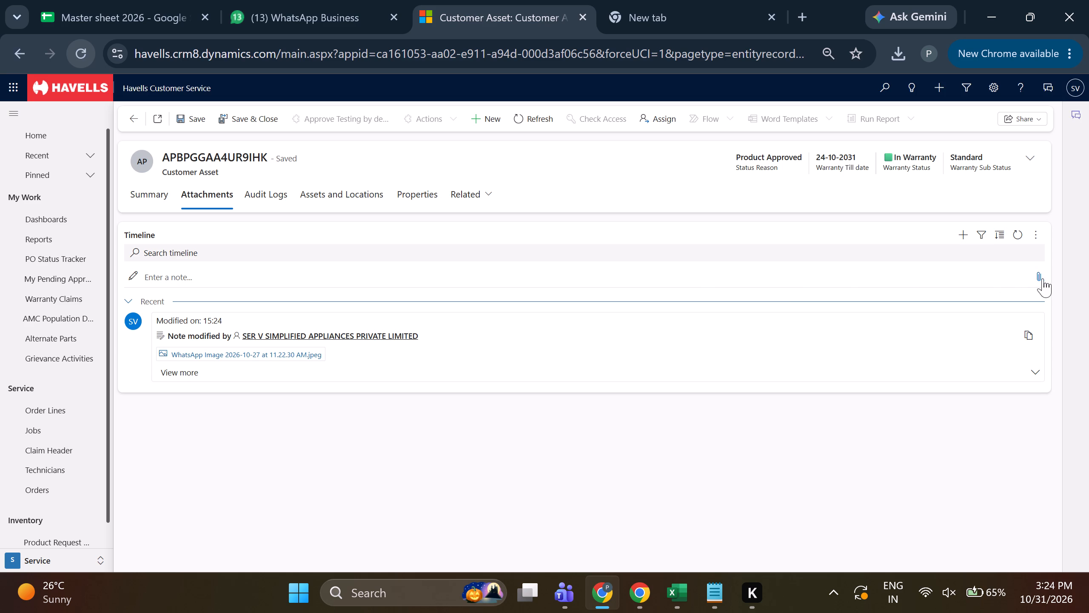
pyautogui.click(1044, 278)
pyautogui.click(1038, 278)
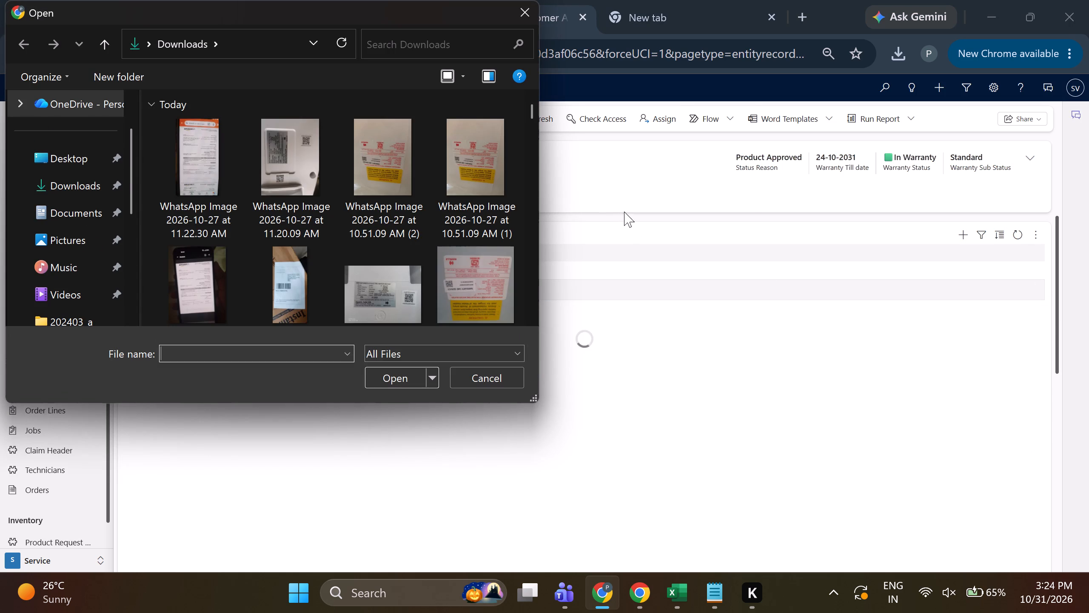
# Attach the WhatsApp Image 2026-10-27 at 11.20.09 AM to the customer asset's timeline, and save and close the asset.
pyautogui.doubleClick(311, 171)
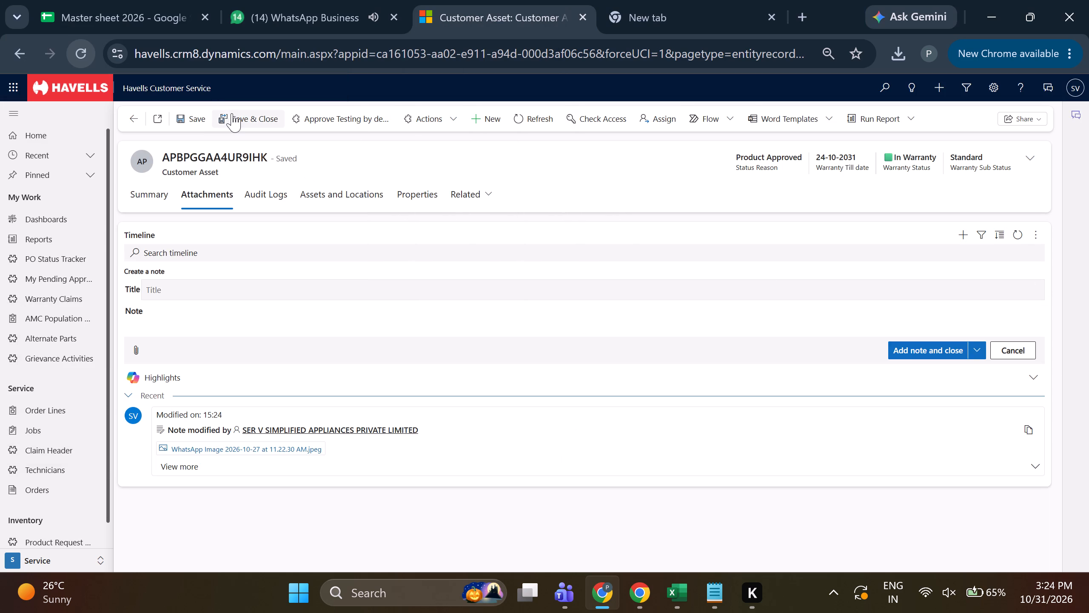
pyautogui.click(235, 121)
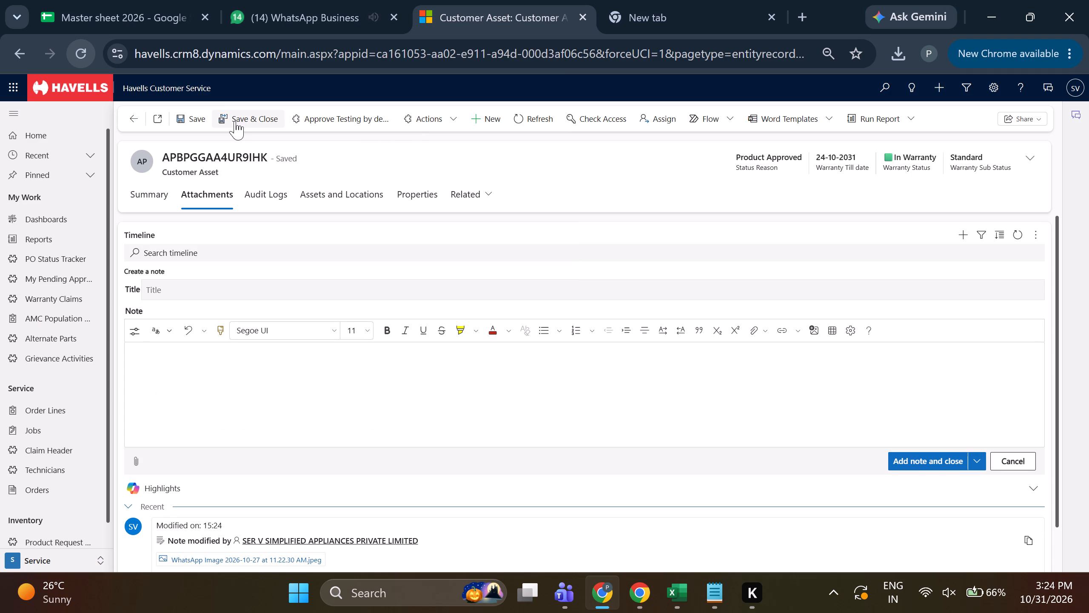
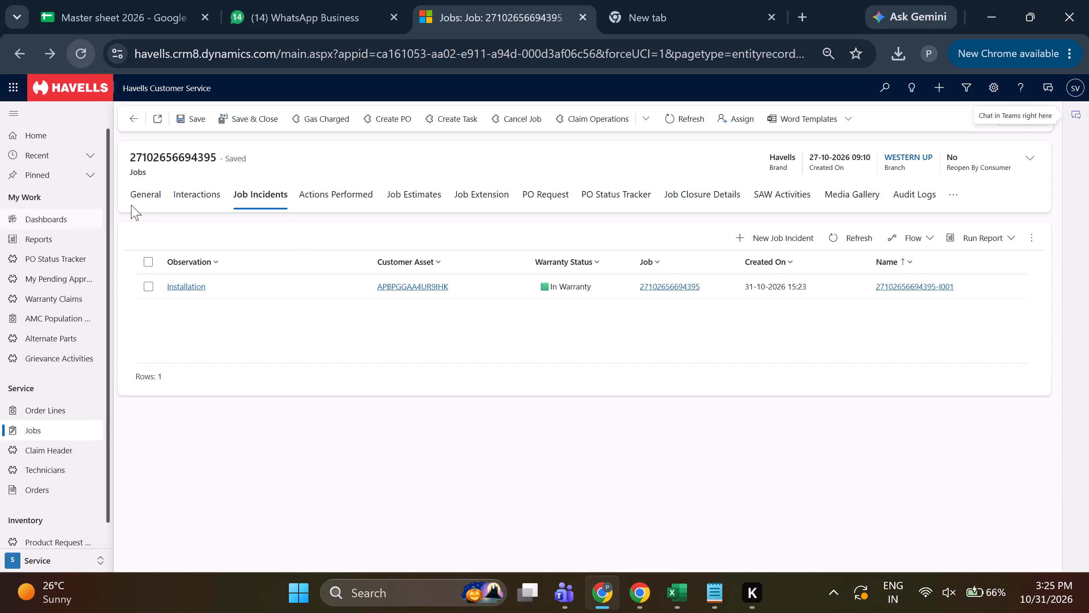
# In the job's general details, reassign the job from the franchise to technician Parkash and save it.
pyautogui.click(143, 202)
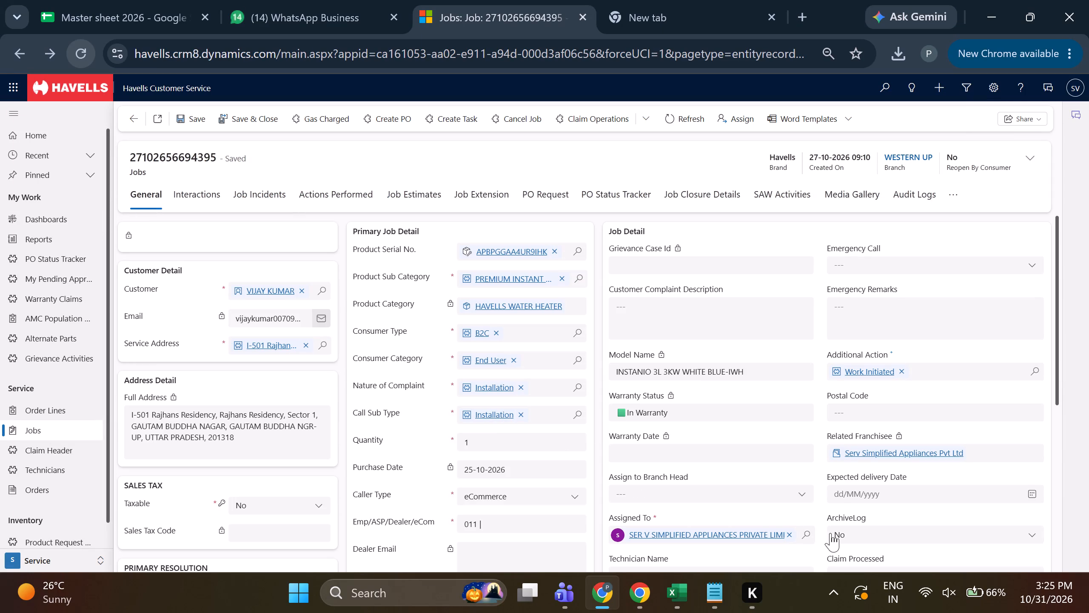
pyautogui.click(813, 530)
pyautogui.scroll(-1, 710, 447)
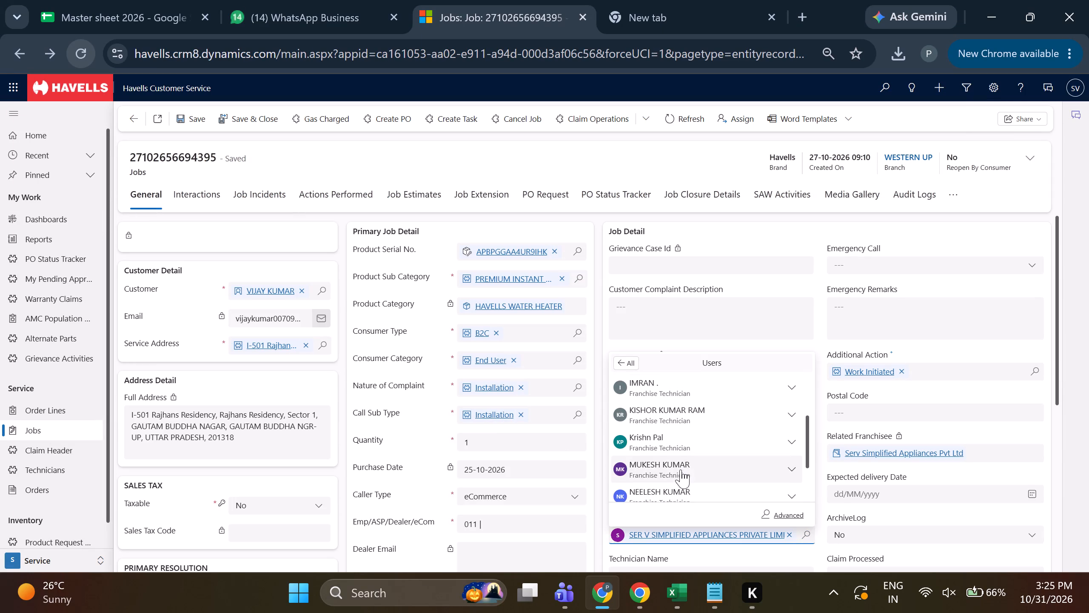
pyautogui.scroll(-1, 682, 472)
pyautogui.click(665, 466)
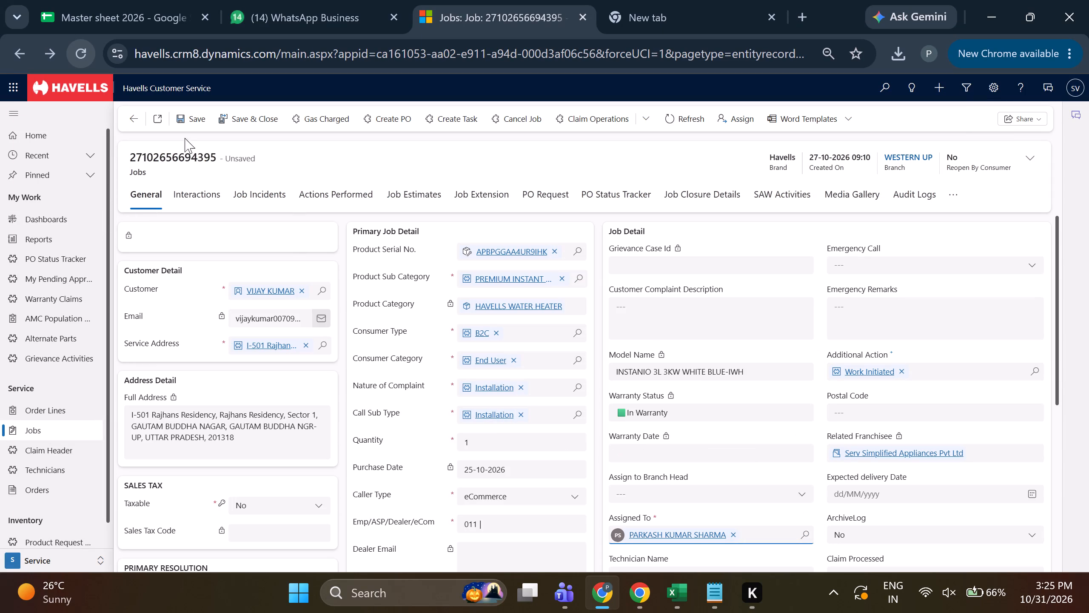
pyautogui.click(177, 117)
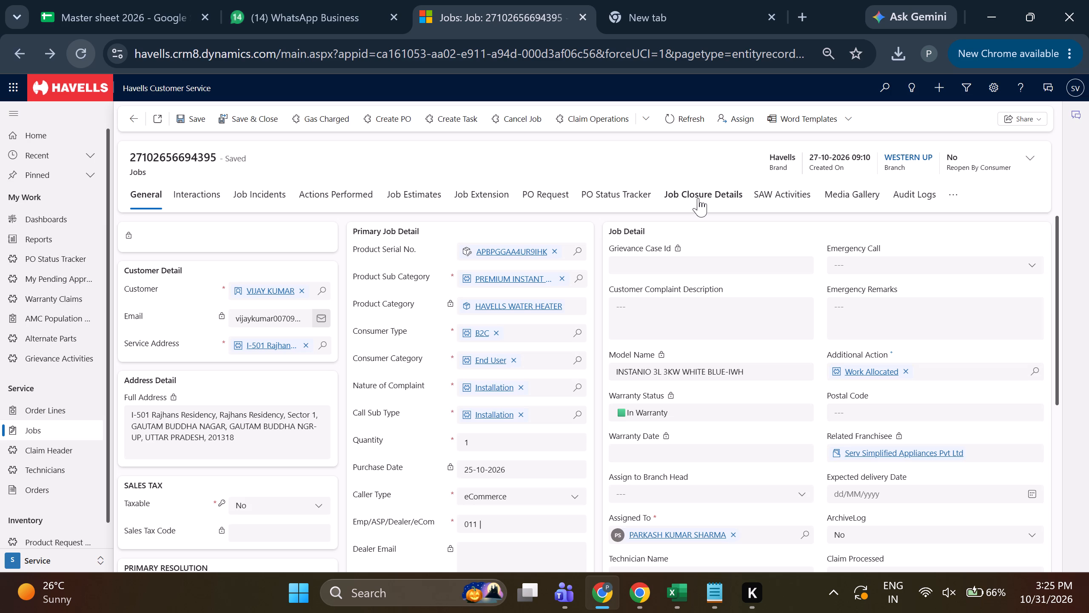
pyautogui.click(698, 198)
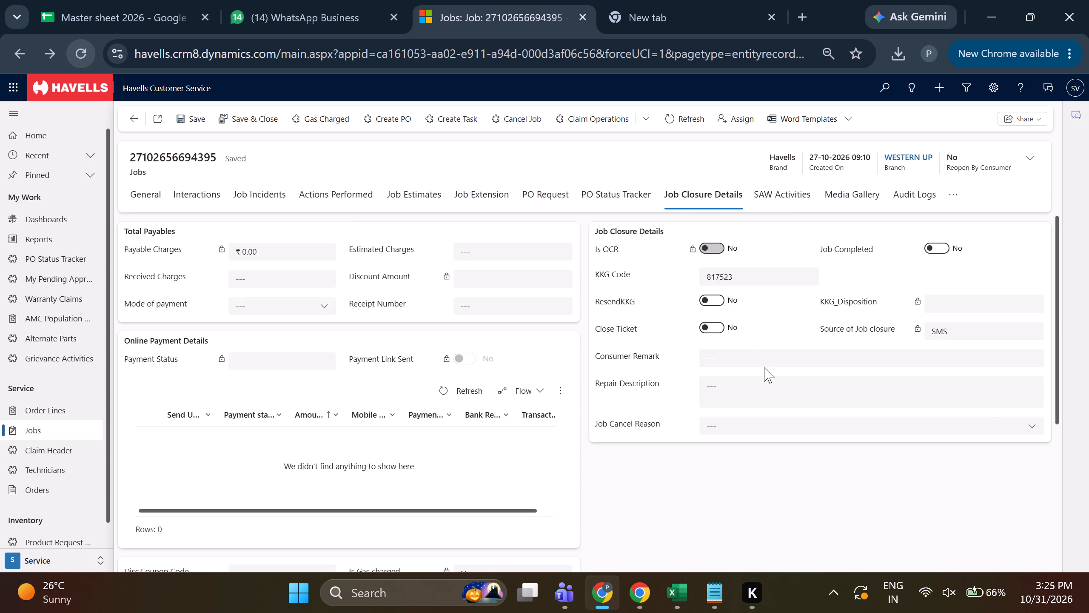
pyautogui.click(764, 358)
pyautogui.click(827, 401)
pyautogui.tripleClick(820, 351)
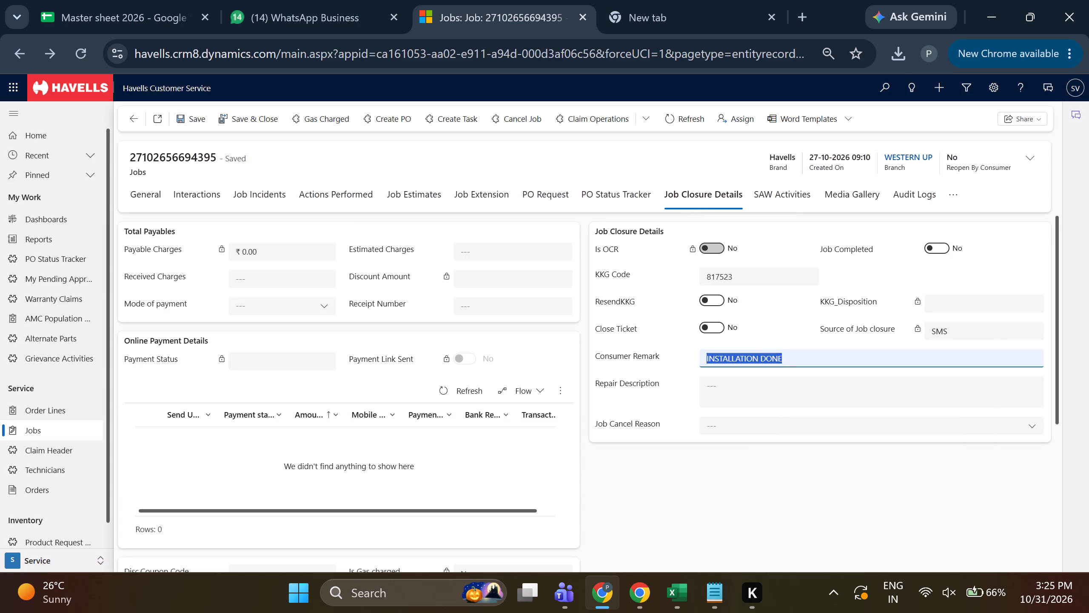
pyautogui.hotkey('ctrl', 'c')
pyautogui.click(819, 391)
pyautogui.hotkey('ctrl', 'v')
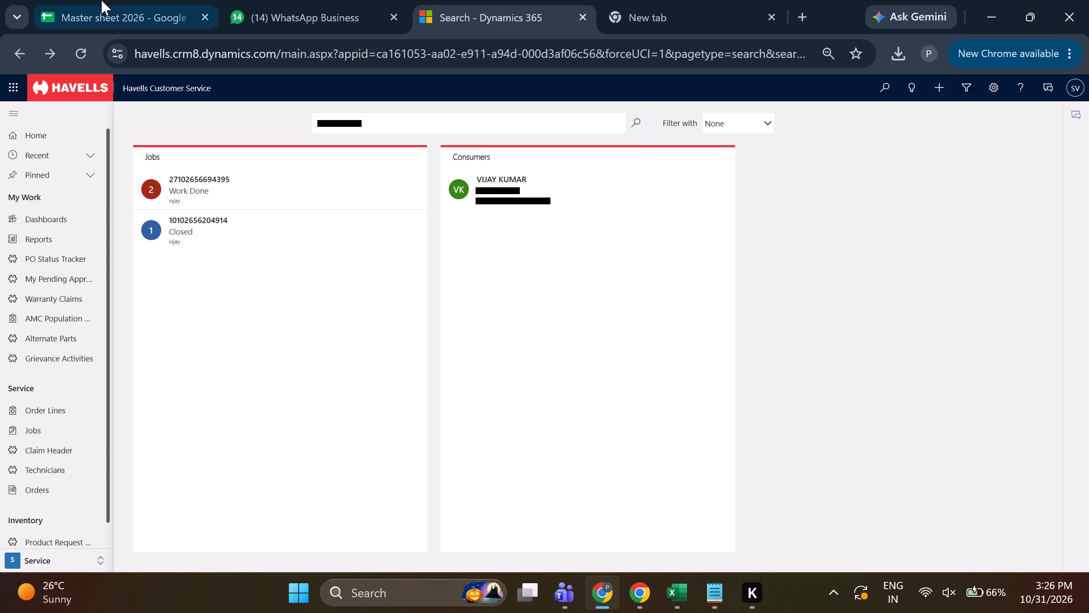
# Switch to the Master sheet 2026 spreadsheet and move along this job's row in CLOESD CALL toward its closure status cell.
pyautogui.click(149, 0)
pyautogui.press('Right')
pyautogui.press('Right')
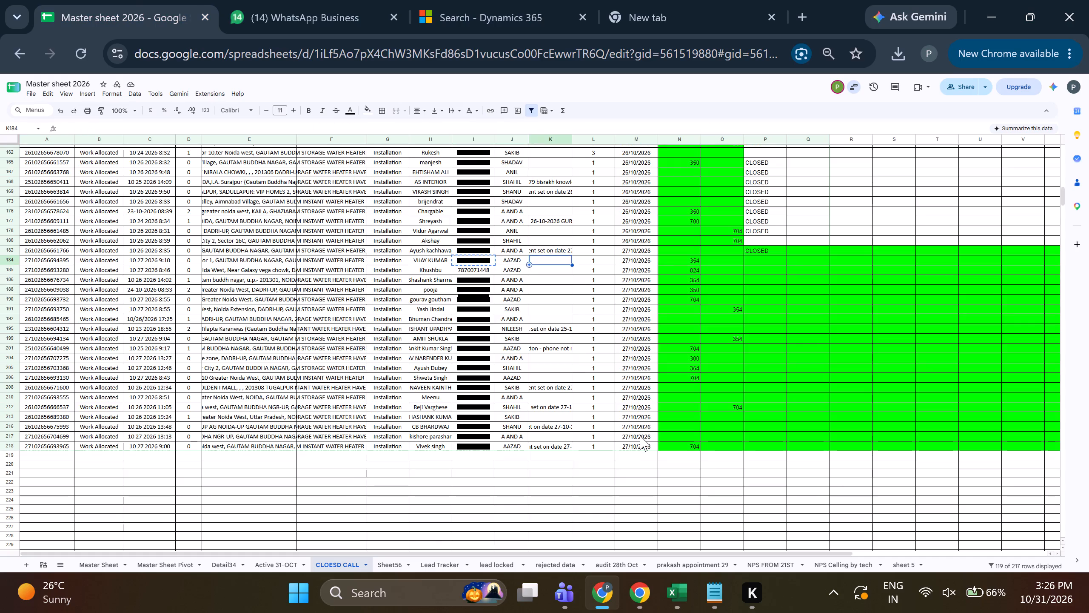
pyautogui.press('Right')
pyautogui.press('Right')
pyautogui.press('Right')
pyautogui.press('Right')
pyautogui.press('Right')
pyautogui.press('Up')
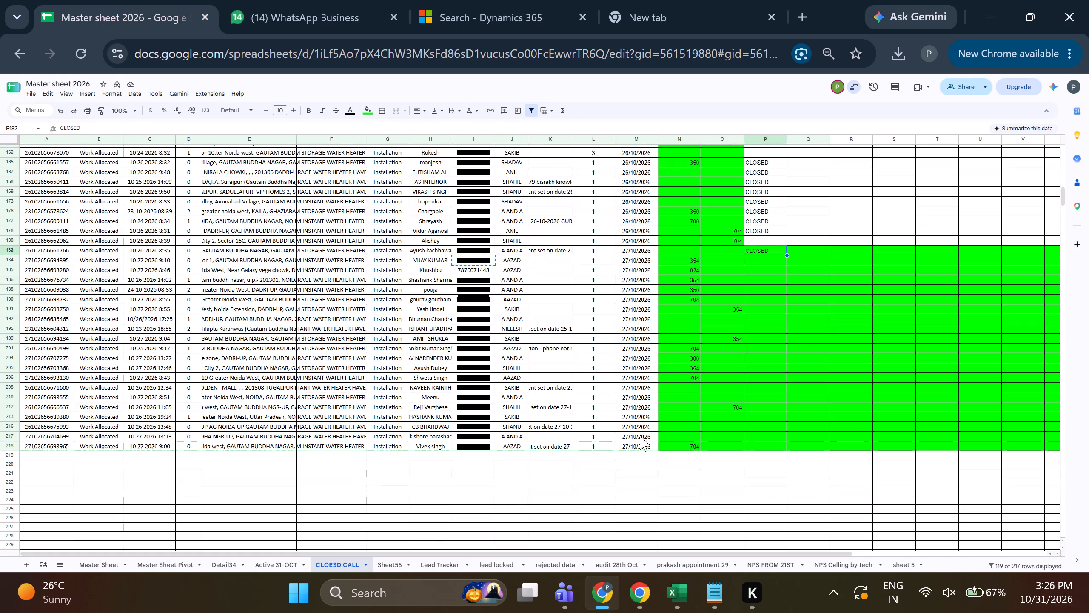
pyautogui.hotkey('ctrl', 'c')
pyautogui.press('Down')
pyautogui.hotkey('ctrl', 'v')
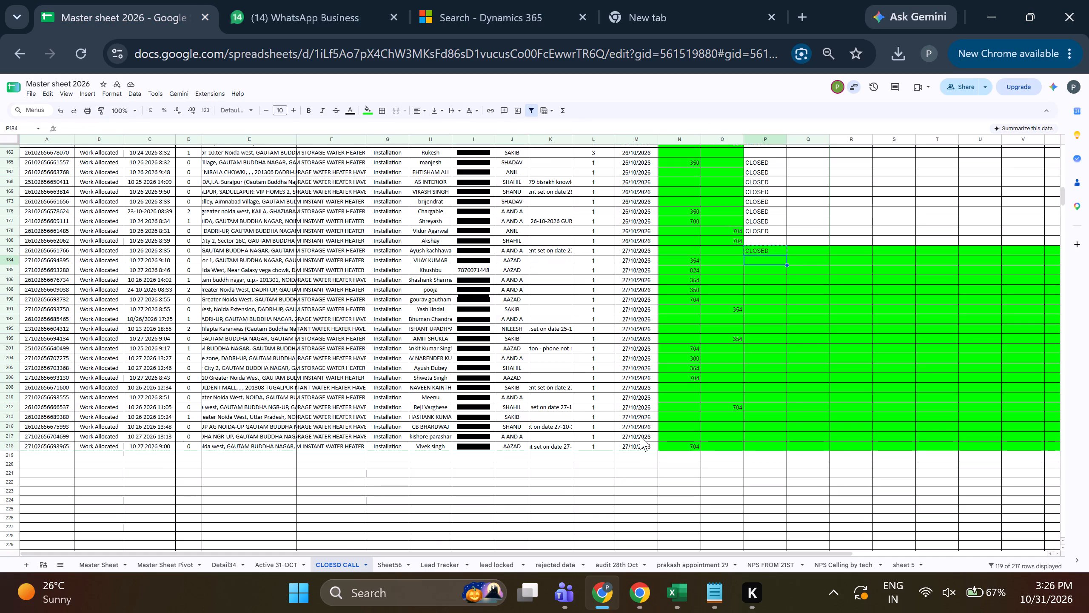
# Copy the customer phone number from row 185 of the sheet and search for it in Dynamics 365.
pyautogui.press('Down')
pyautogui.press('Left')
pyautogui.press('Left')
pyautogui.press('Left')
pyautogui.press('Left')
pyautogui.press('Left')
pyautogui.press('Left')
pyautogui.press('Left')
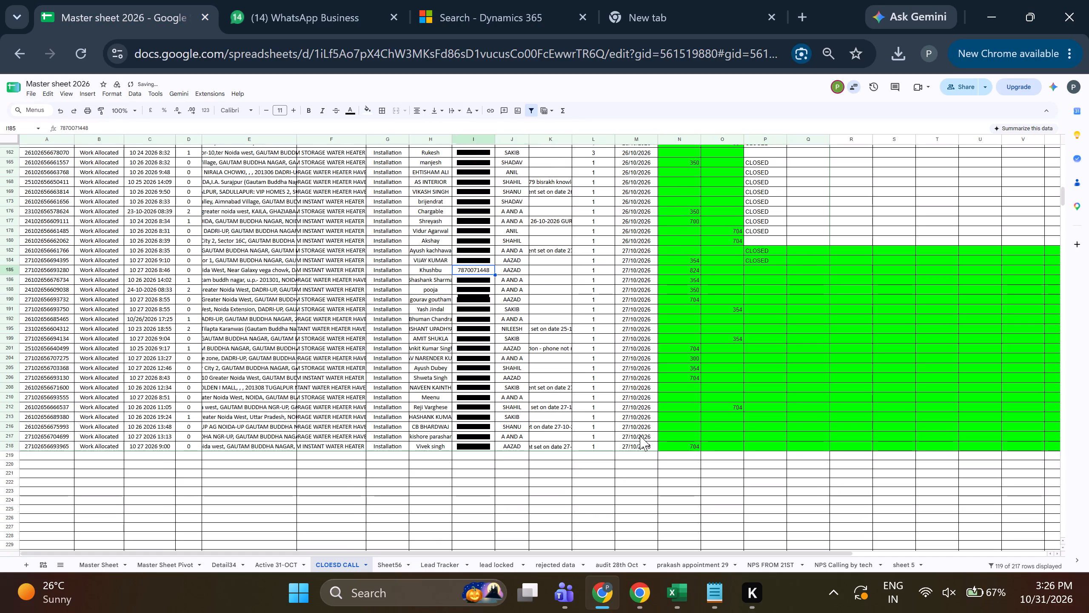
pyautogui.hotkey('ctrl', 'c')
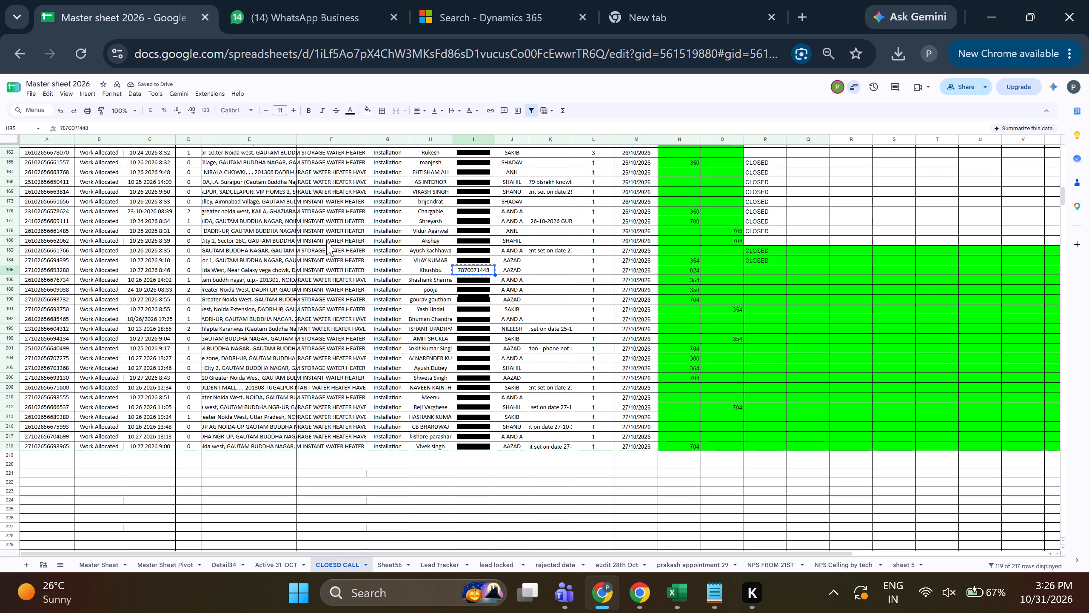
pyautogui.click(361, 38)
pyautogui.click(497, 0)
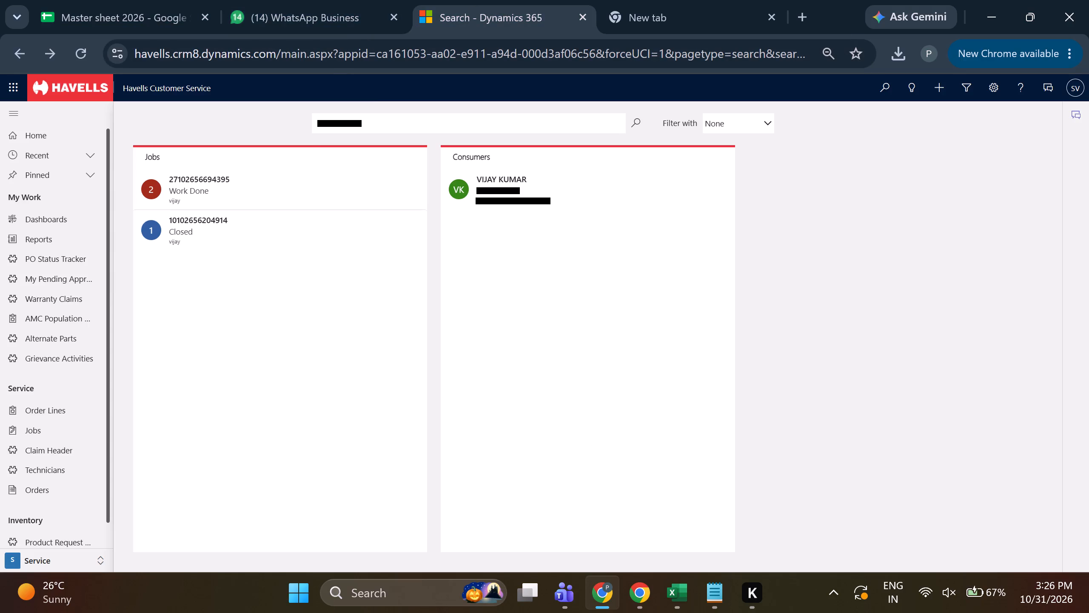
pyautogui.click(642, 122)
pyautogui.doubleClick(477, 129)
pyautogui.click(641, 126)
pyautogui.doubleClick(530, 116)
pyautogui.hotkey('ctrl', 'v')
pyautogui.click(630, 128)
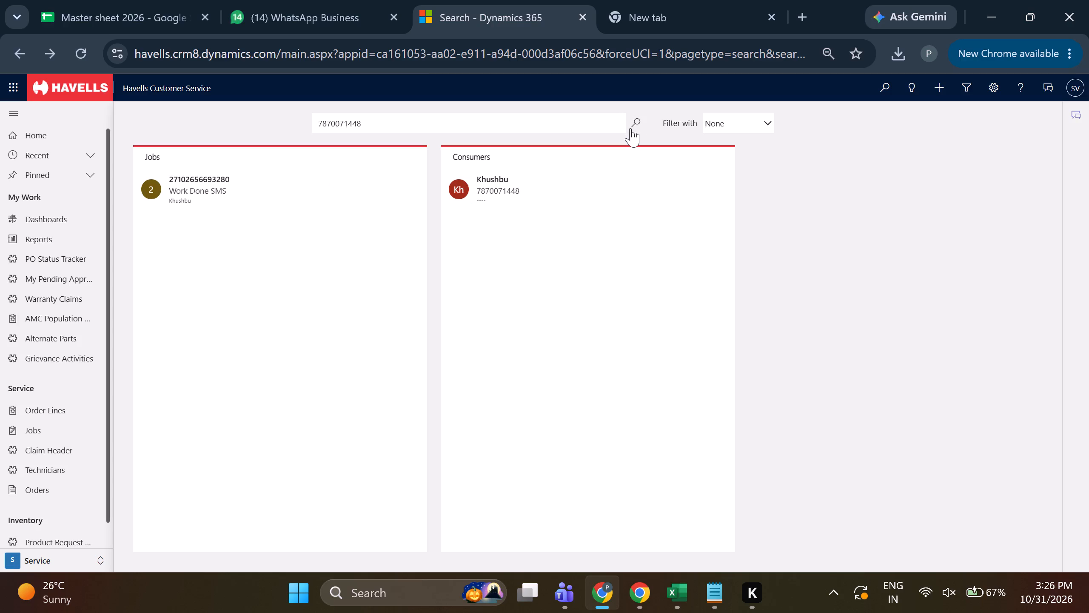
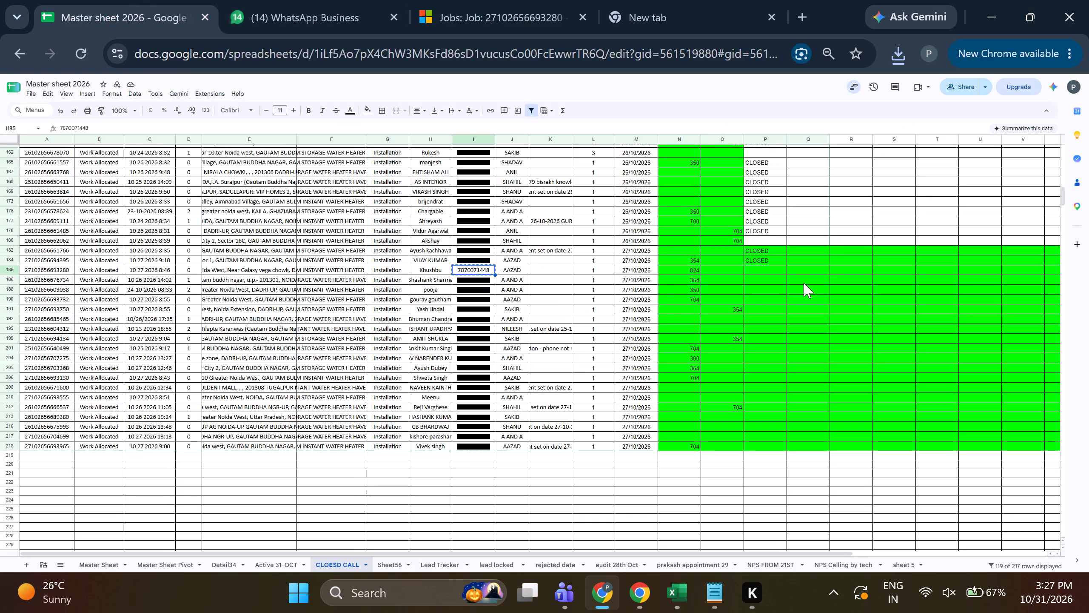
# Enter NO in column Q of the CLOESD CALL sheet for rows 185, 182, 184, 177 and 173.
pyautogui.click(806, 268)
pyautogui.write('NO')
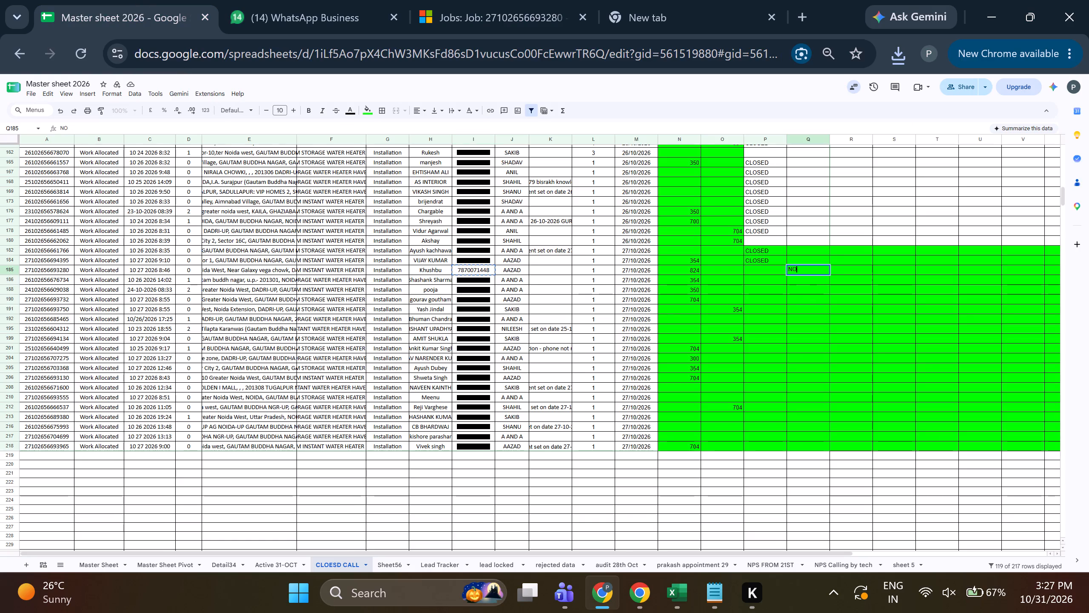
pyautogui.click(817, 252)
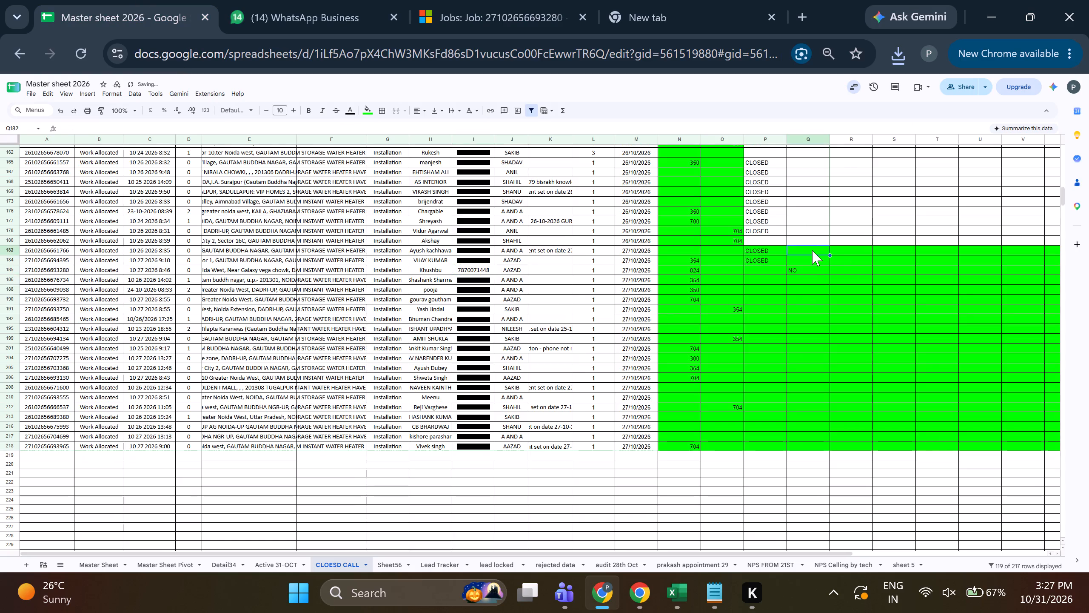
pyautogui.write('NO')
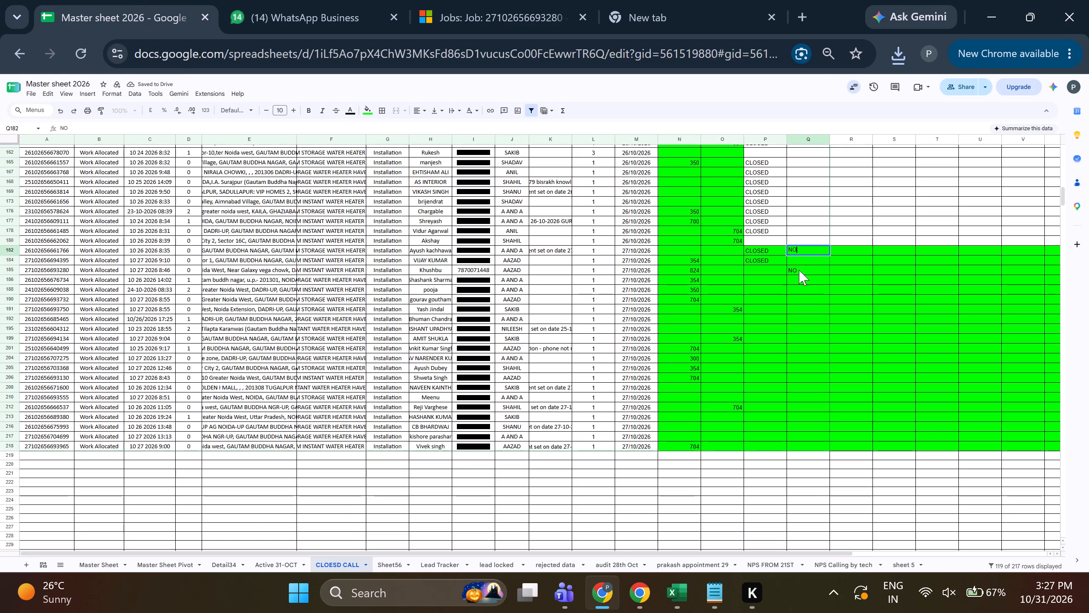
pyautogui.click(811, 263)
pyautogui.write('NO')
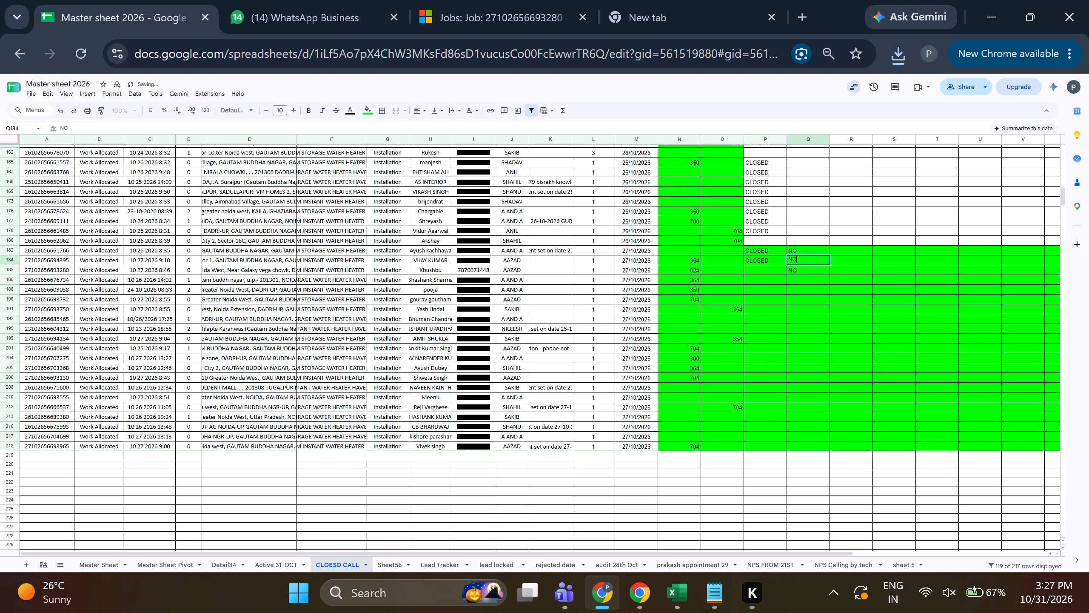
pyautogui.scroll(2, 811, 263)
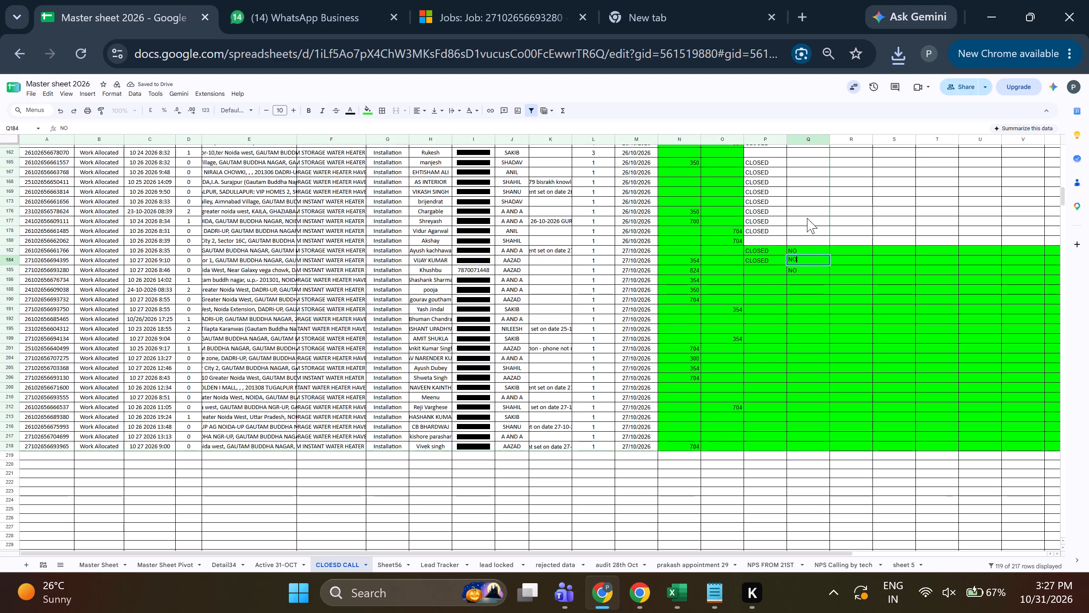
pyautogui.click(798, 219)
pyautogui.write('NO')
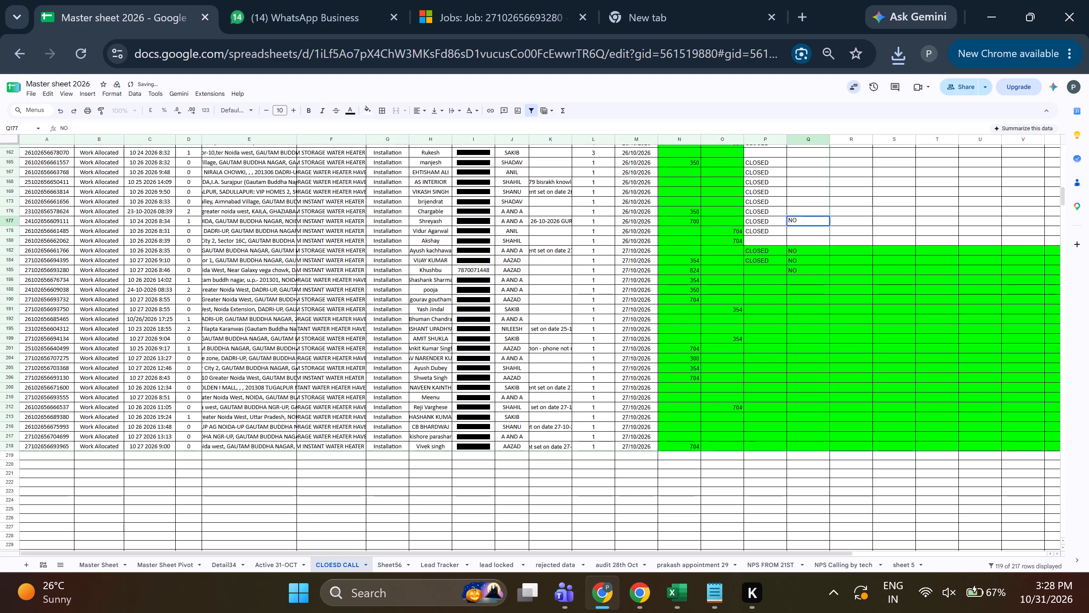
pyautogui.click(804, 202)
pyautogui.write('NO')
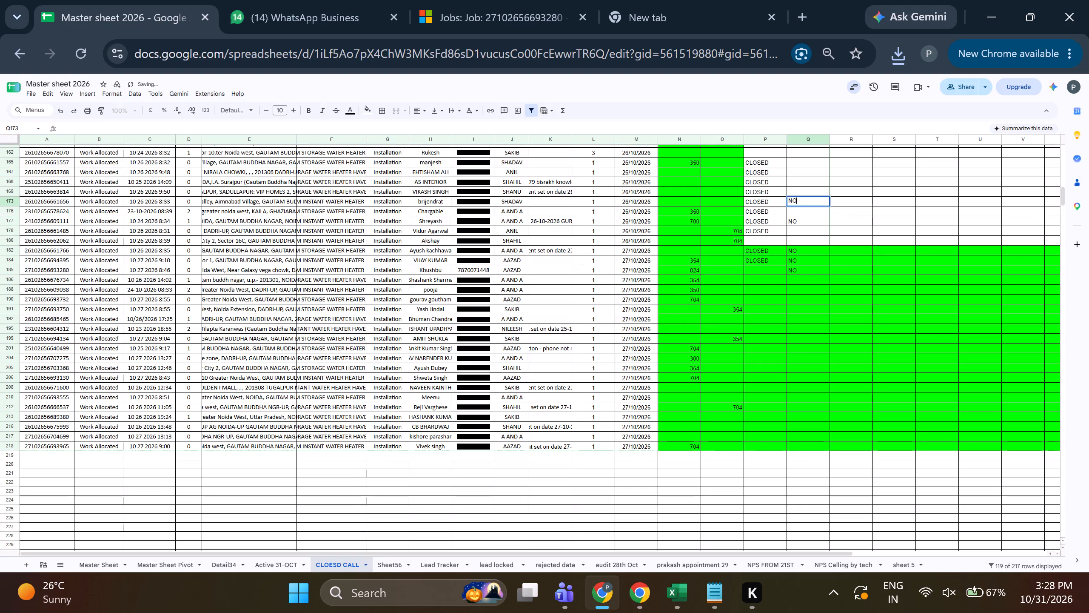
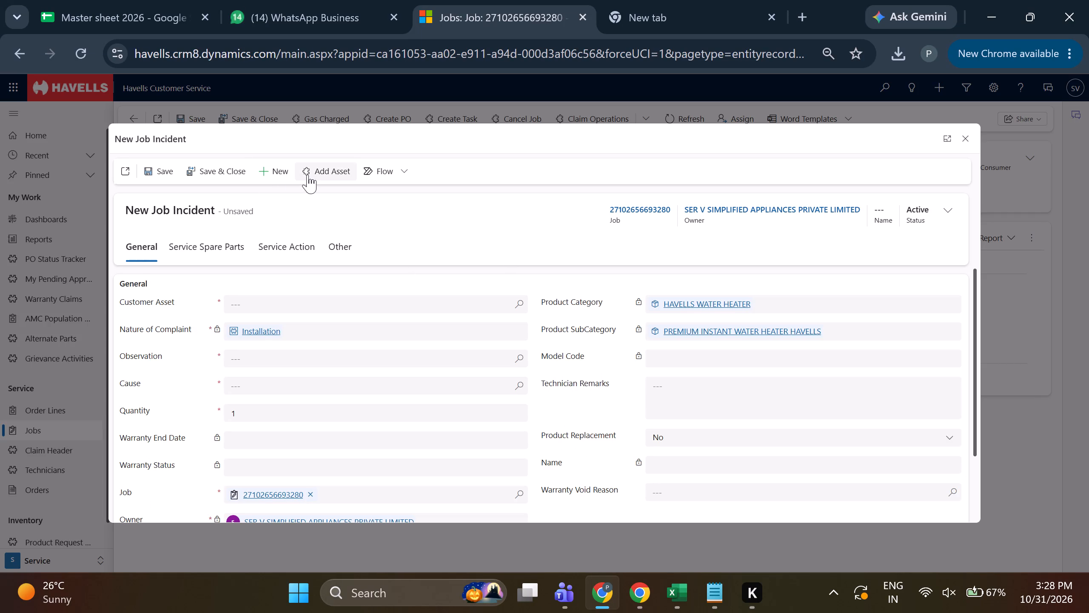
# Fill the Serial Number (IDU) of the new customer asset for this job's incident with the copied value.
pyautogui.click(969, 156)
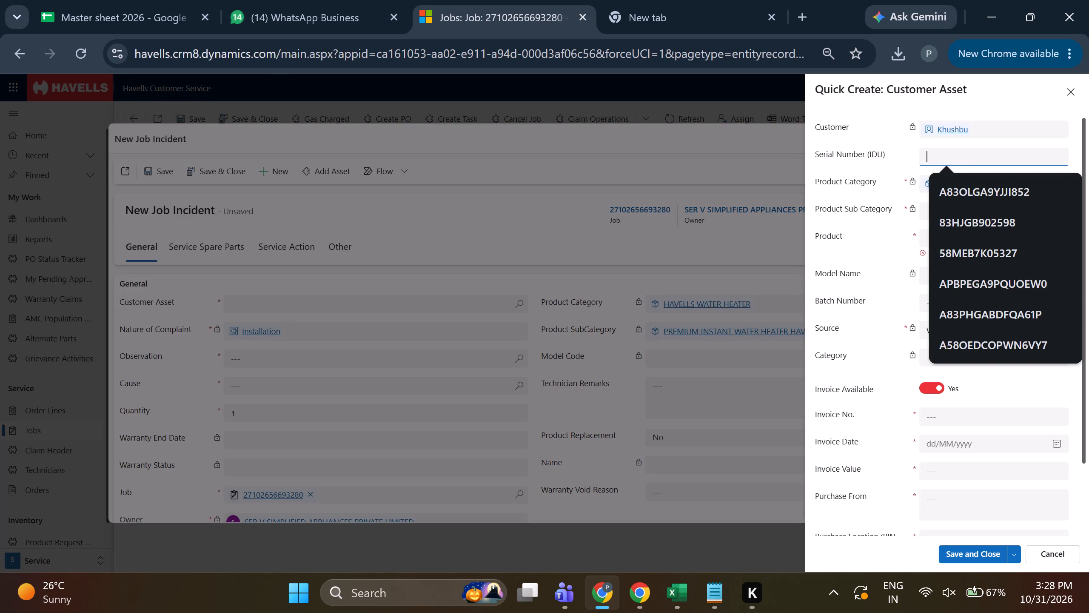
pyautogui.hotkey('ctrl', 'v')
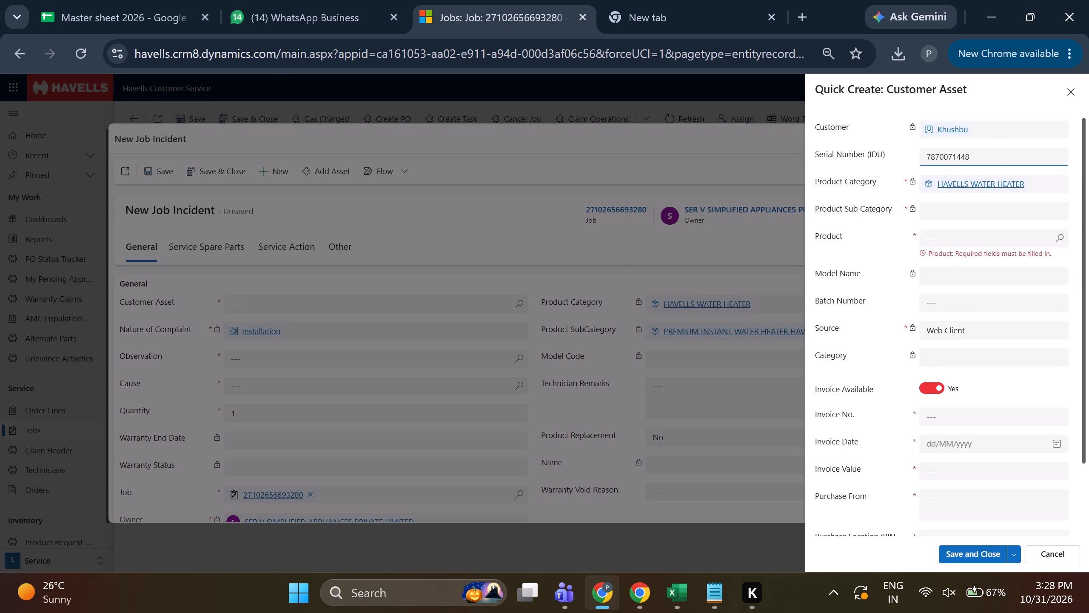
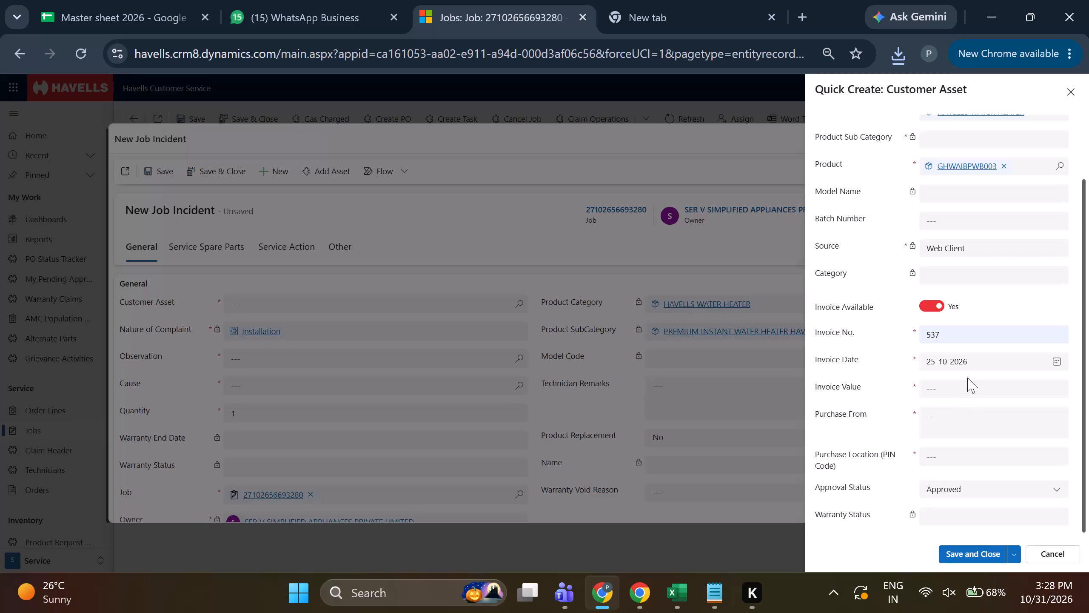
# Complete the customer asset's invoice details with value 5999, Purchase From NOIDA and purchase PIN code 201301, and save the asset.
pyautogui.write('999')
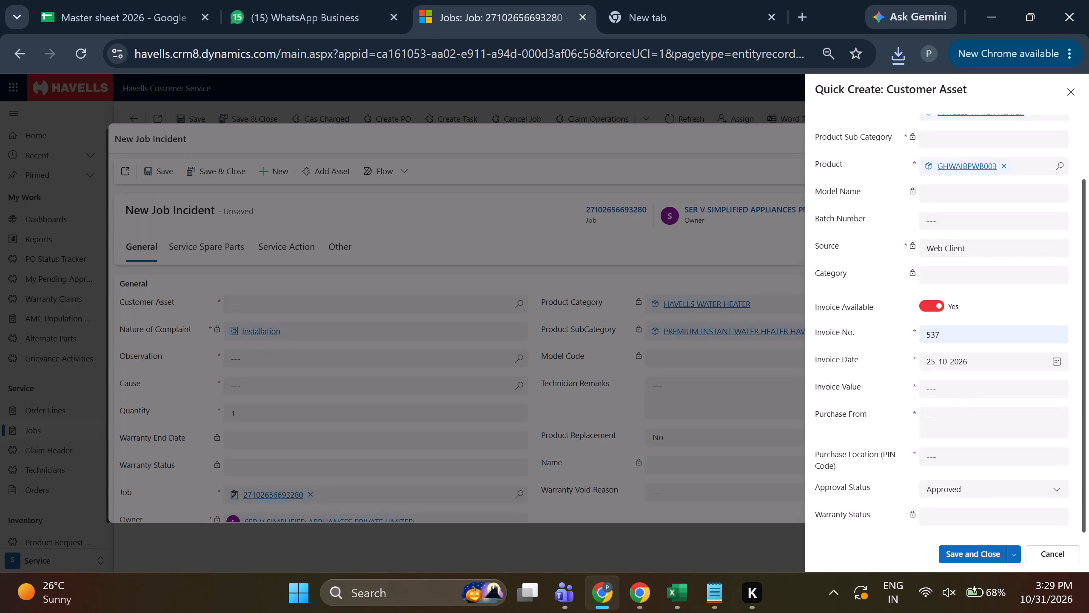
pyautogui.click(979, 391)
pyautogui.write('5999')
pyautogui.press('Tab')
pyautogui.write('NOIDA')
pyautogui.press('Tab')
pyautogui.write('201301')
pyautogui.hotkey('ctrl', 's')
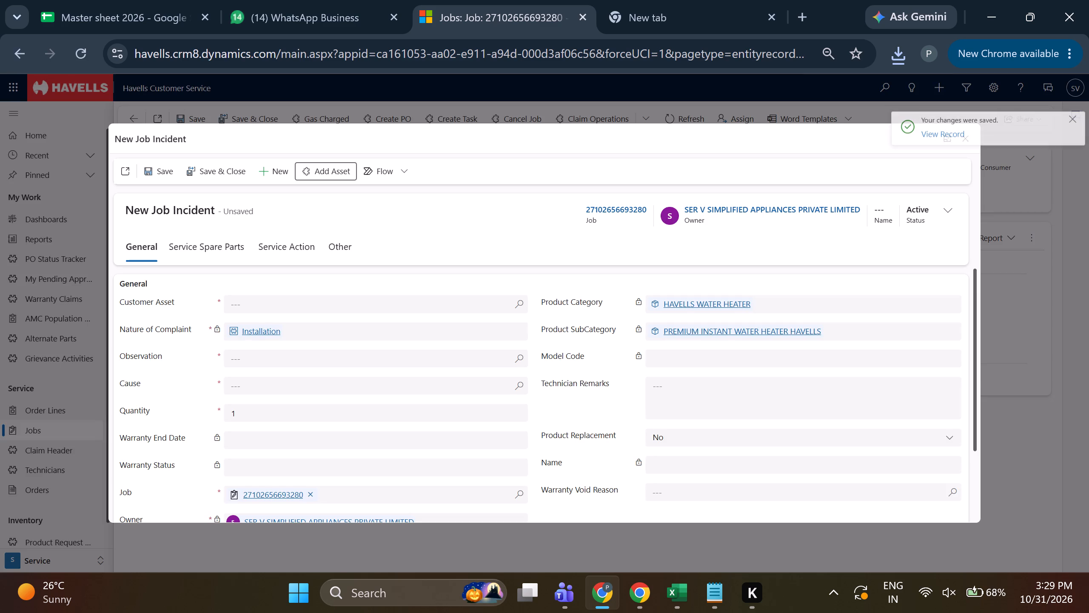
pyautogui.click(525, 298)
pyautogui.click(440, 343)
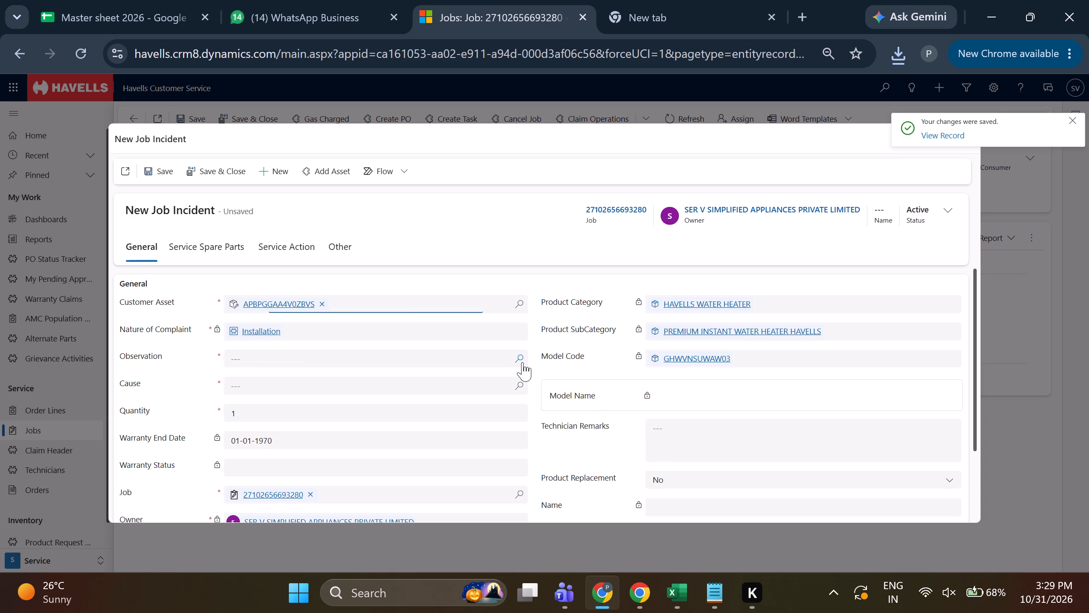
pyautogui.click(522, 362)
pyautogui.click(289, 251)
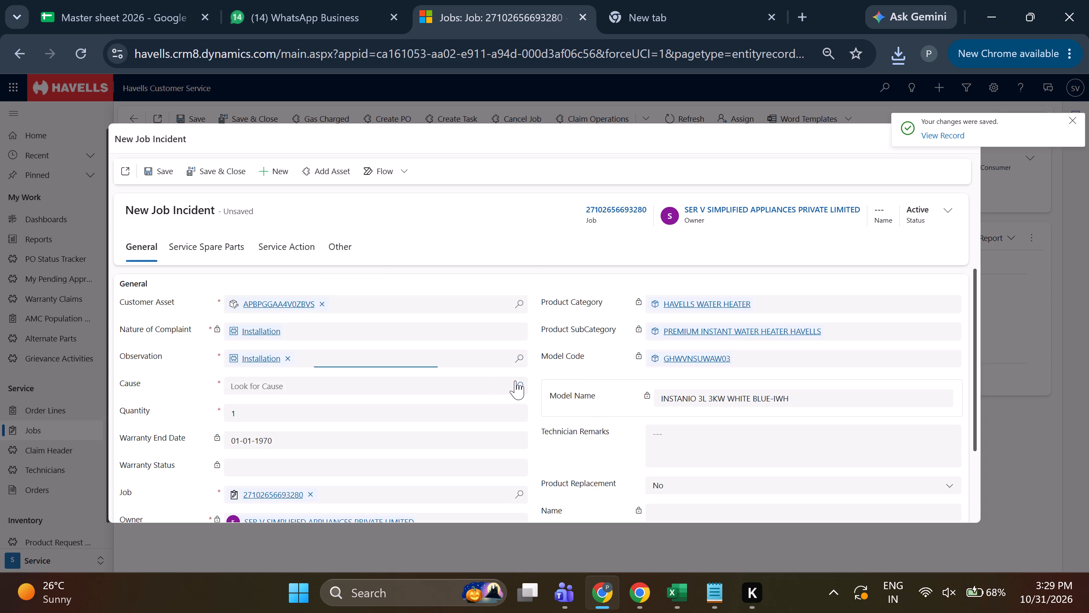
pyautogui.click(516, 381)
pyautogui.click(270, 342)
pyautogui.click(149, 160)
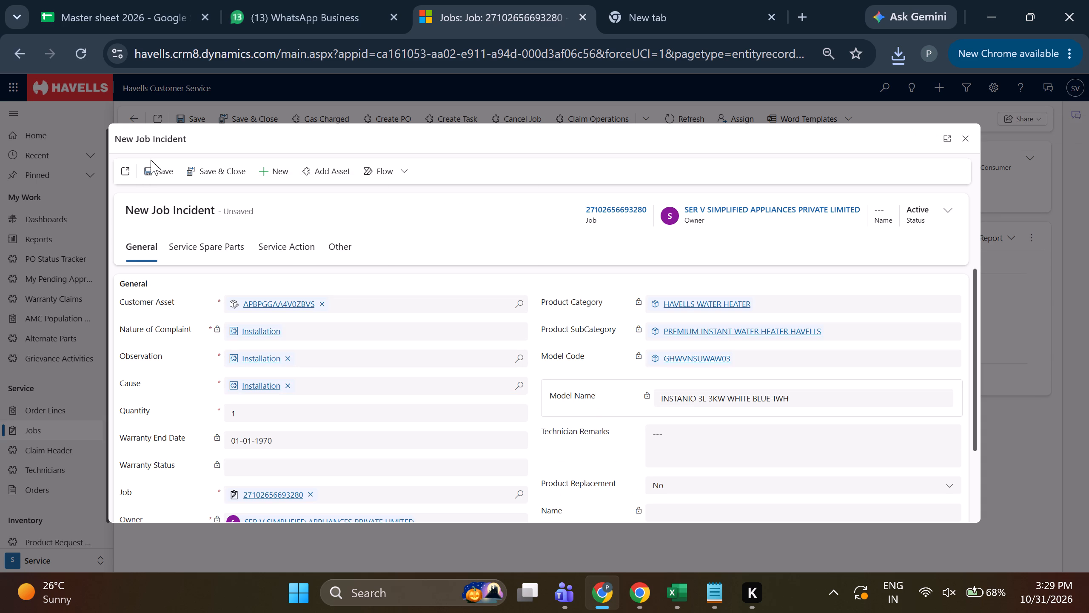
pyautogui.click(150, 175)
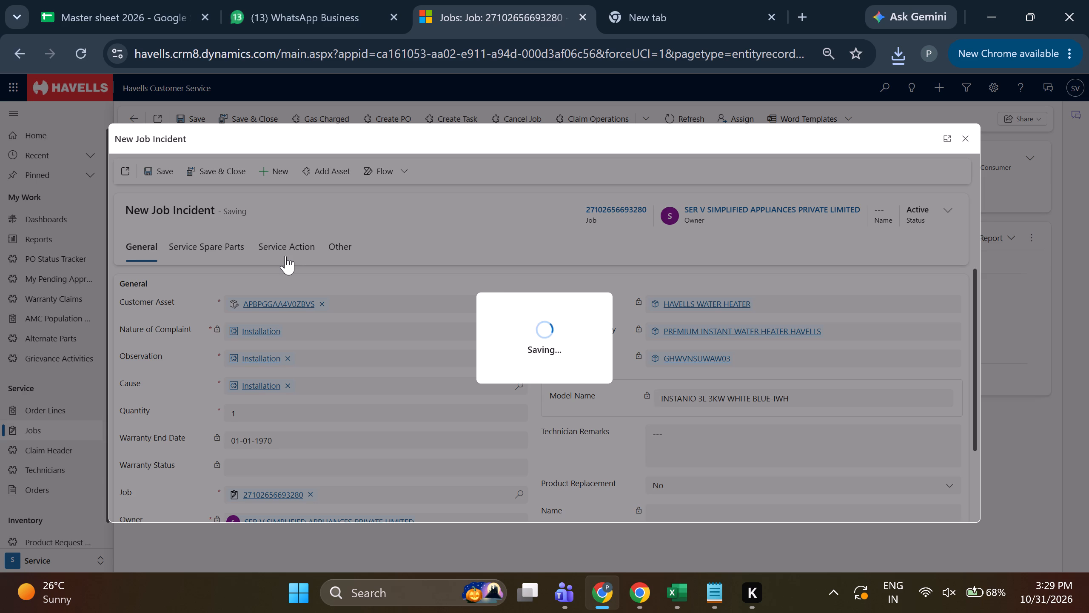
# Open the incident's Installation Done service action, set Mark Used to Used, and save and close back to the job.
pyautogui.click(285, 256)
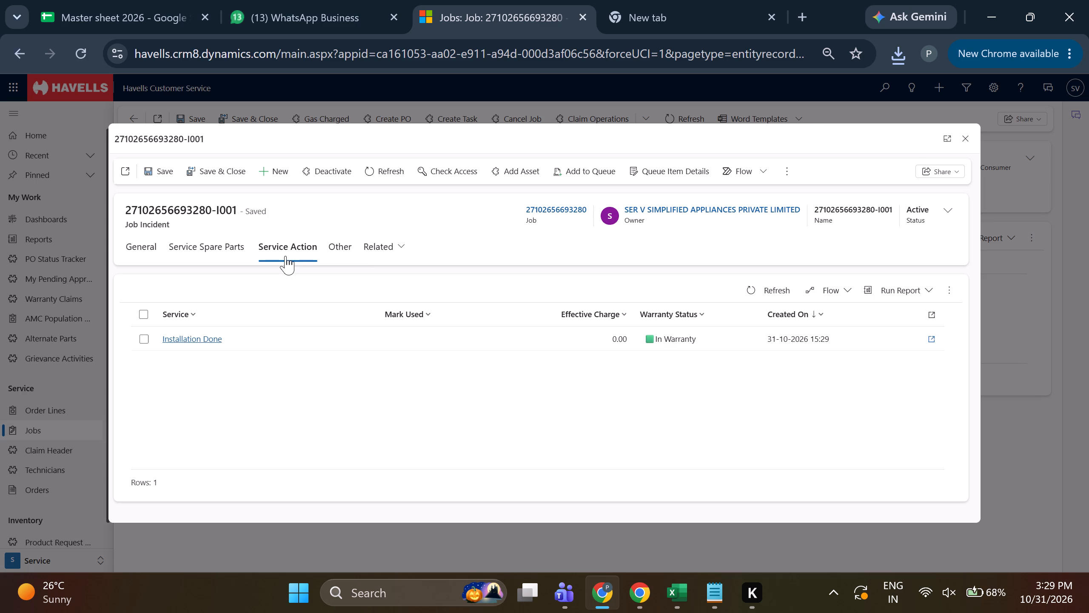
pyautogui.doubleClick(439, 346)
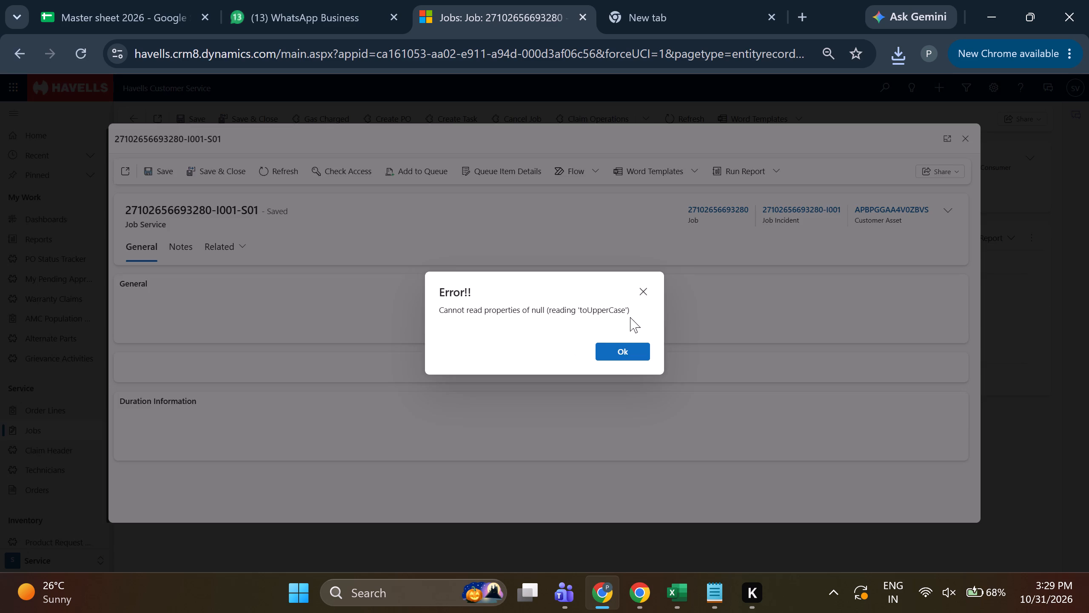
pyautogui.click(642, 290)
pyautogui.click(519, 297)
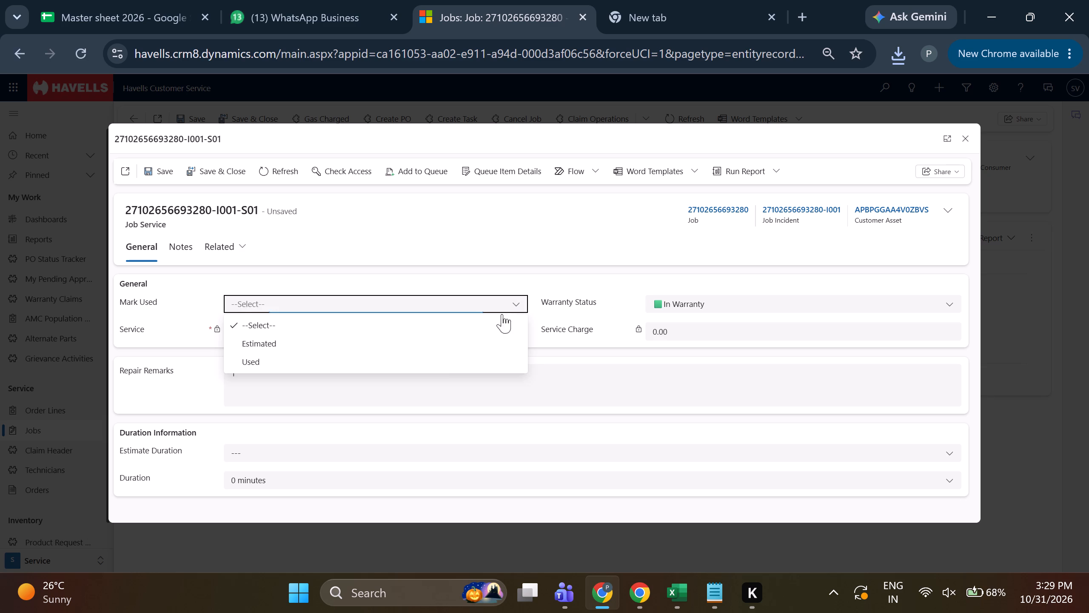
pyautogui.click(450, 367)
pyautogui.click(190, 168)
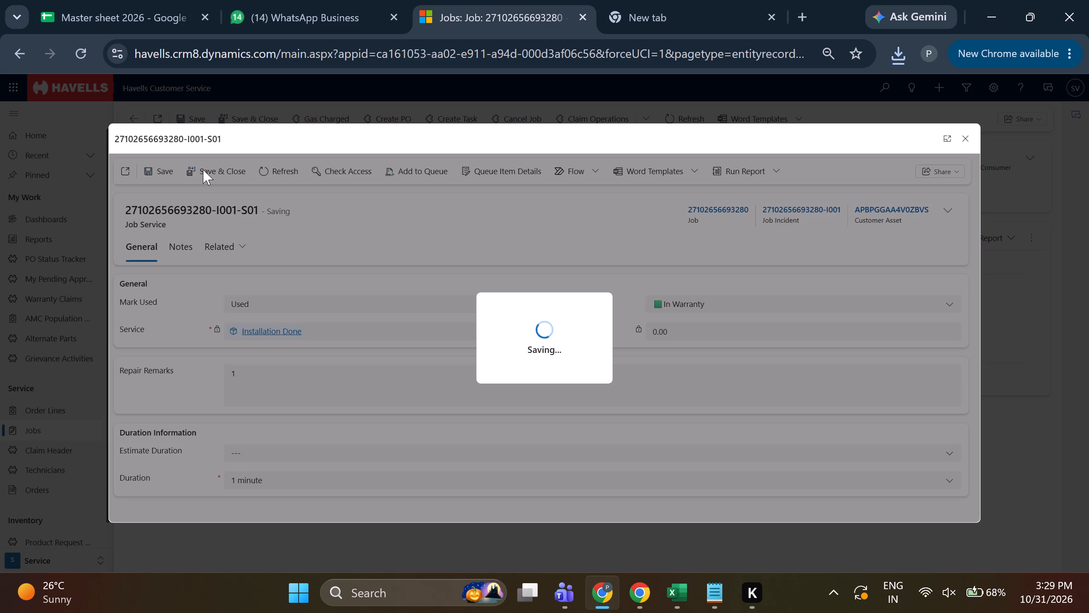
pyautogui.click(203, 169)
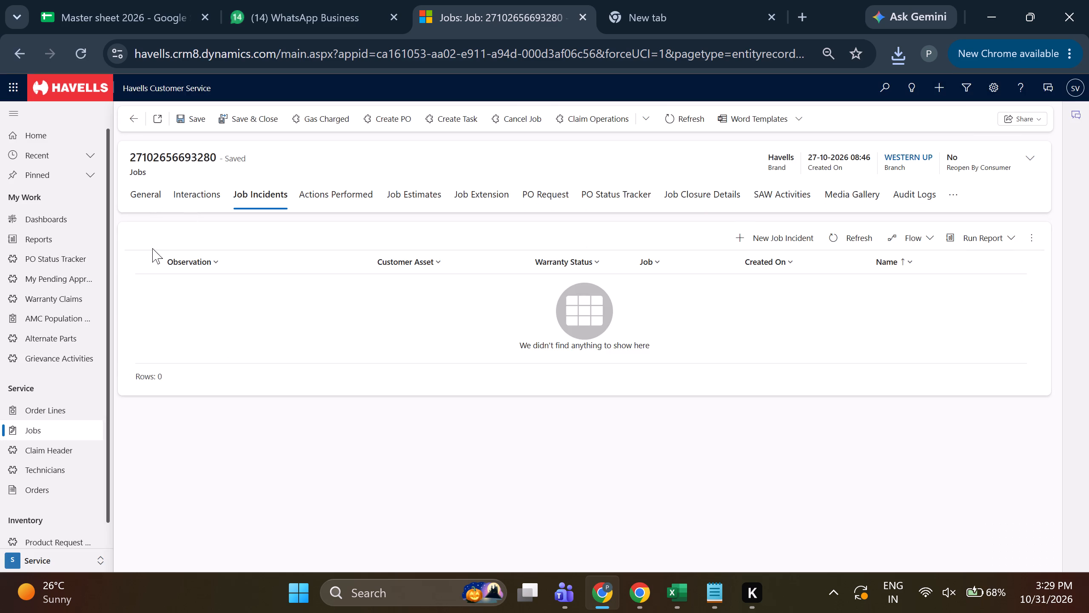
pyautogui.click(636, 354)
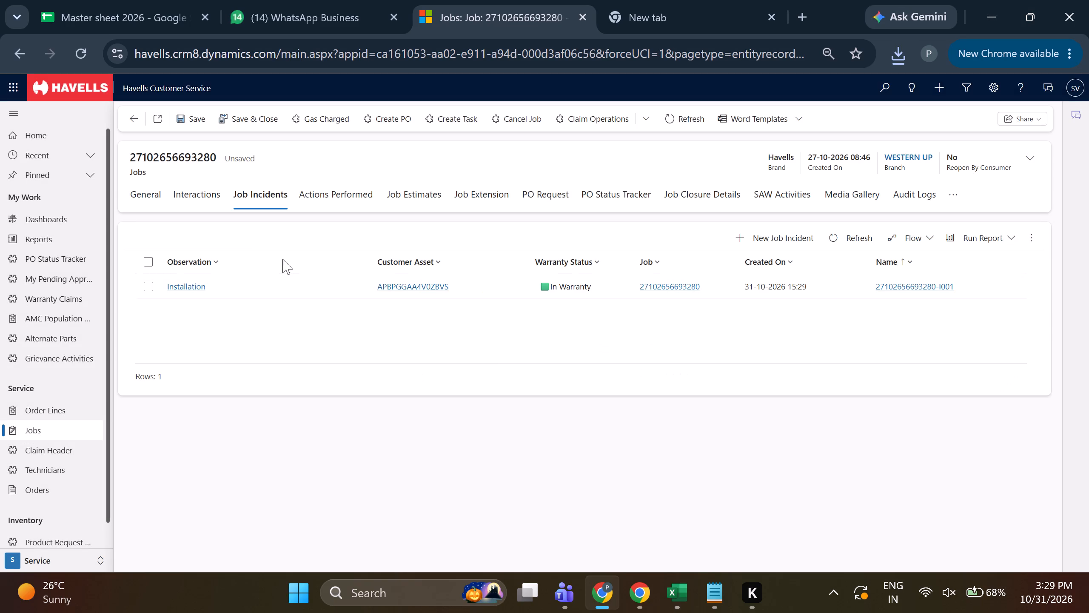
pyautogui.click(137, 203)
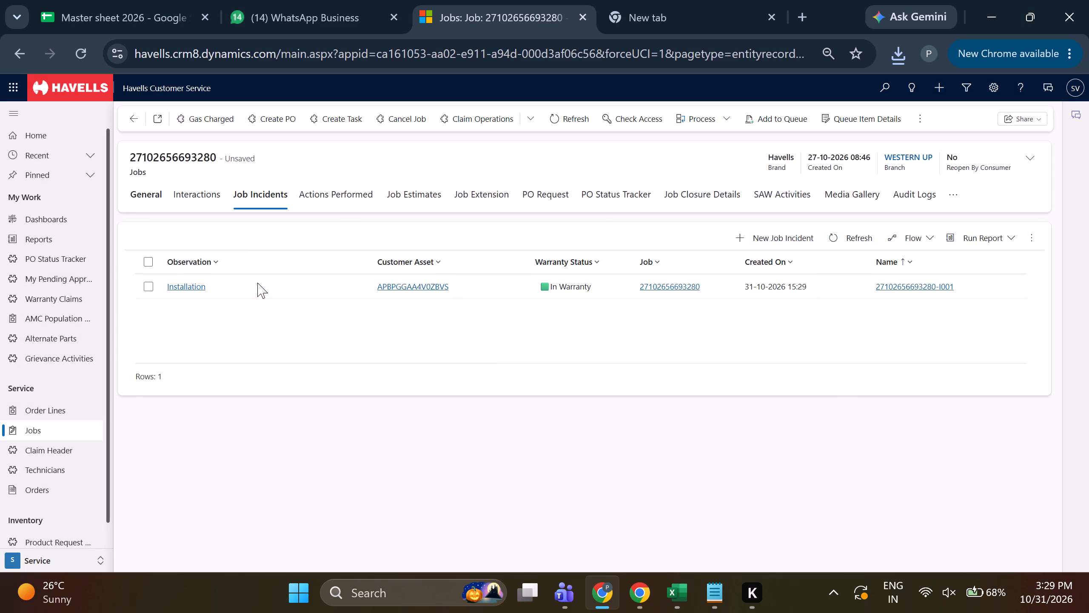
pyautogui.click(815, 534)
pyautogui.click(807, 536)
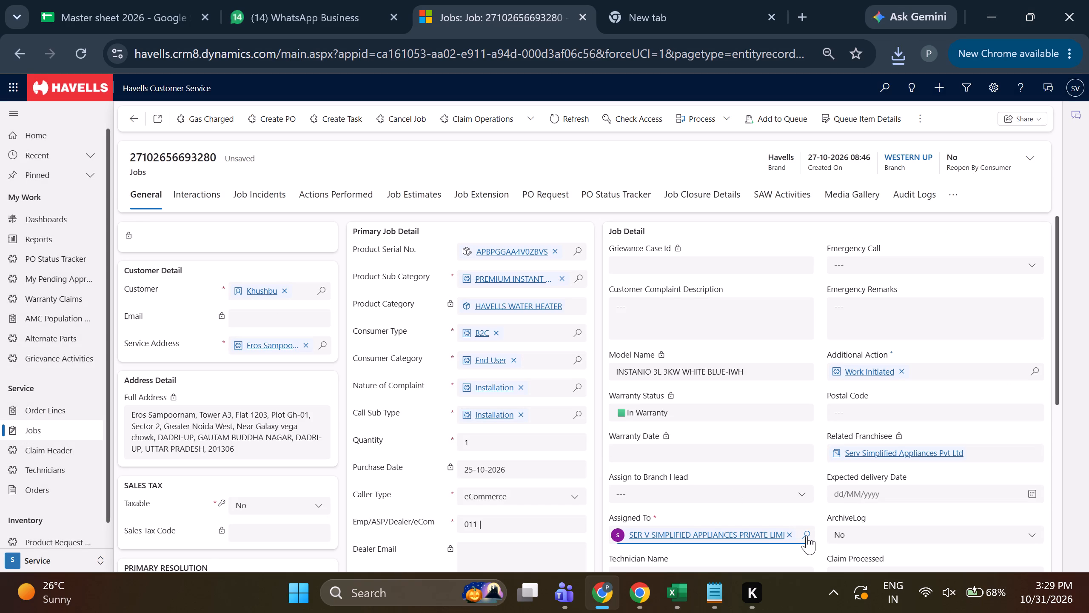
pyautogui.scroll(-3, 748, 472)
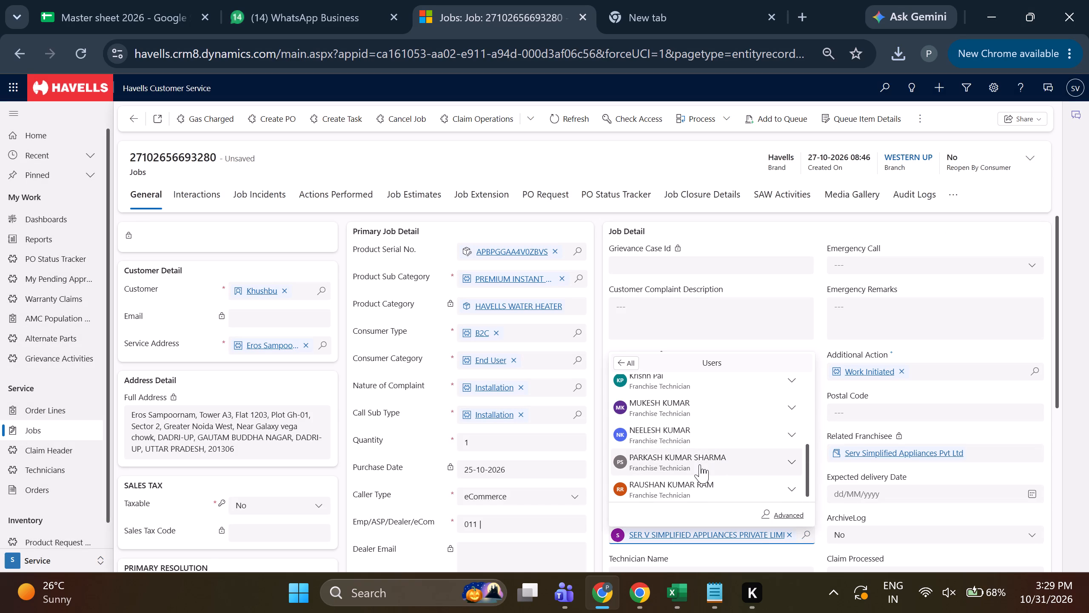
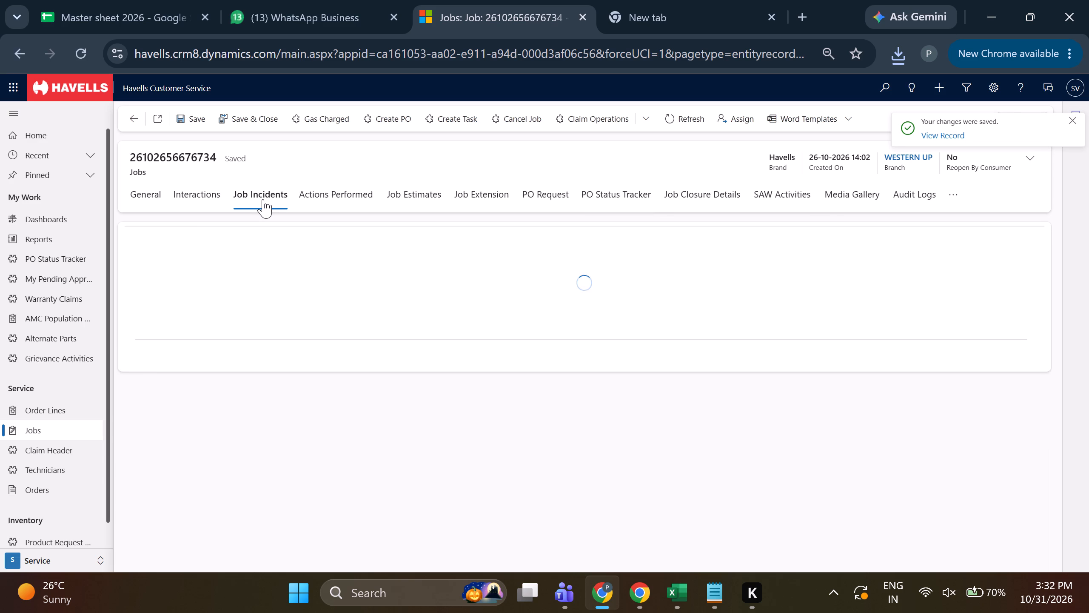
pyautogui.click(795, 243)
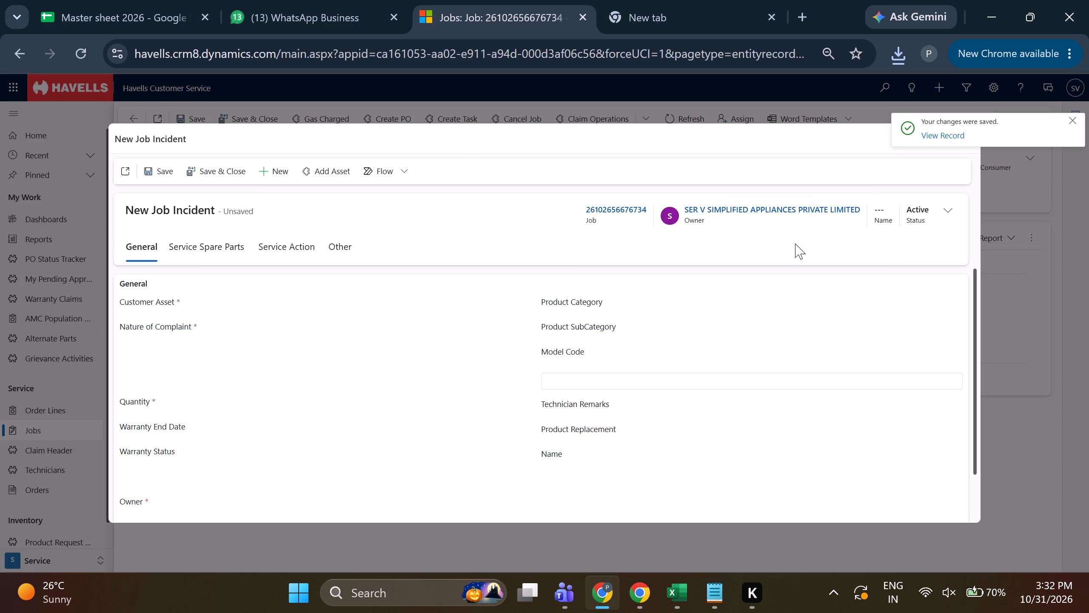
pyautogui.click(522, 363)
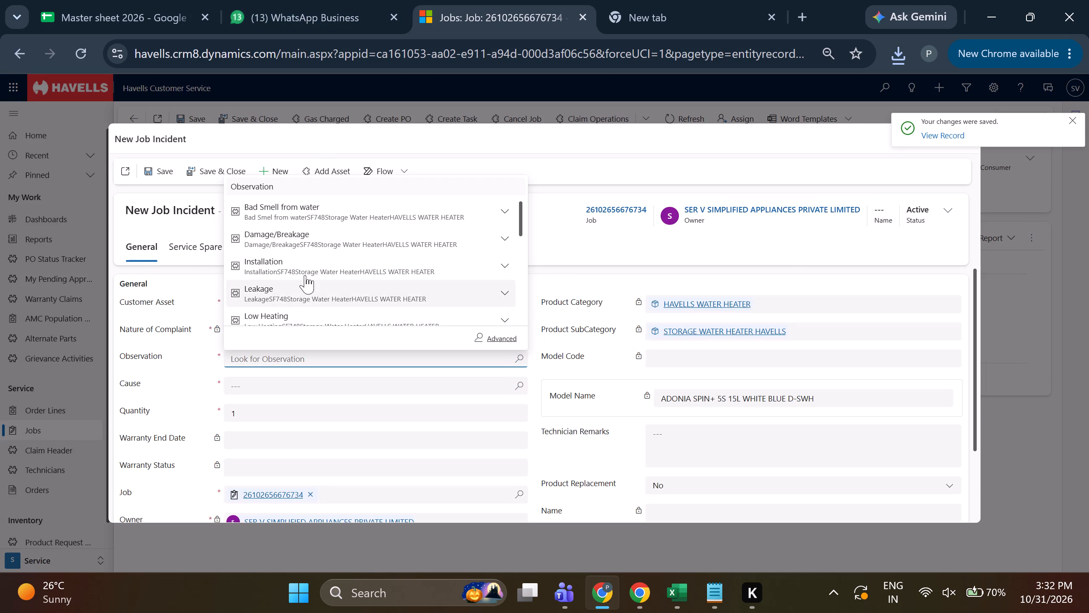
pyautogui.click(306, 265)
pyautogui.click(528, 394)
pyautogui.click(526, 390)
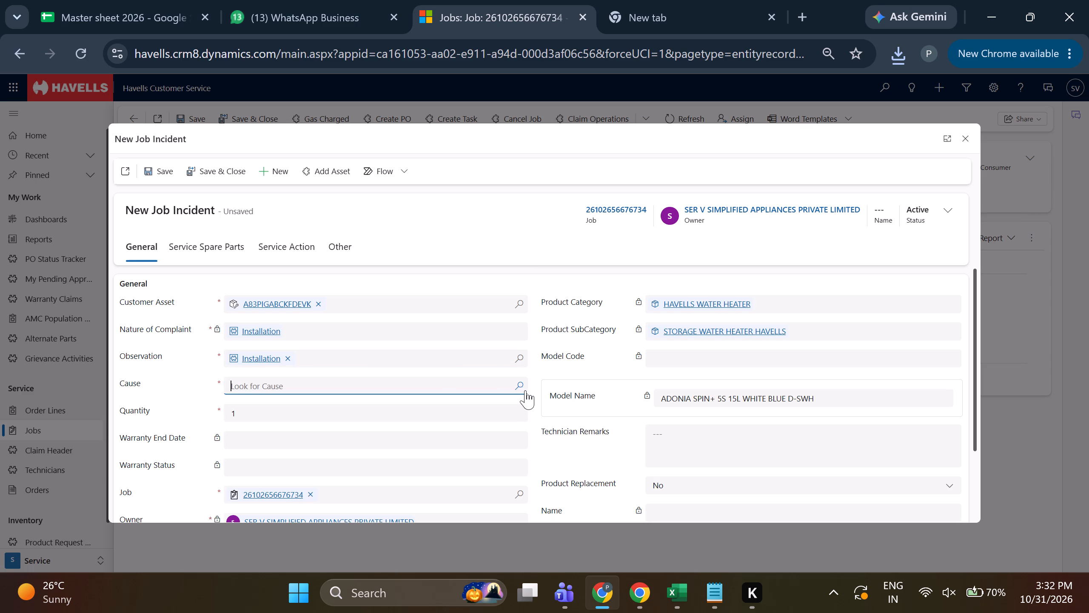
pyautogui.click(339, 350)
pyautogui.click(160, 166)
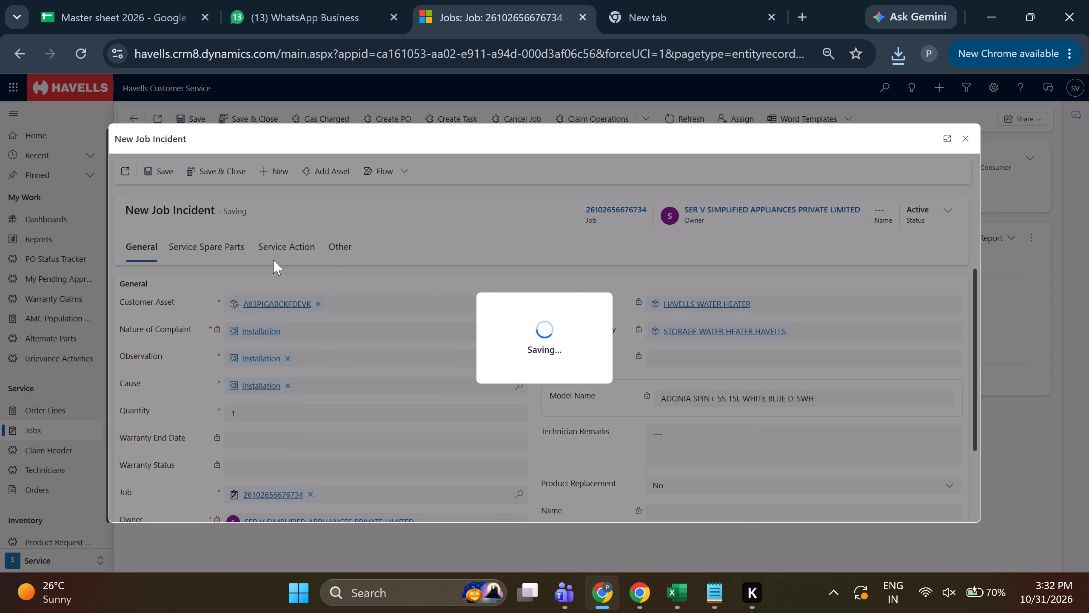
# In the incident's service actions, set Mark Used to Used for Installation Done, then save and close the service and the incident.
pyautogui.click(273, 260)
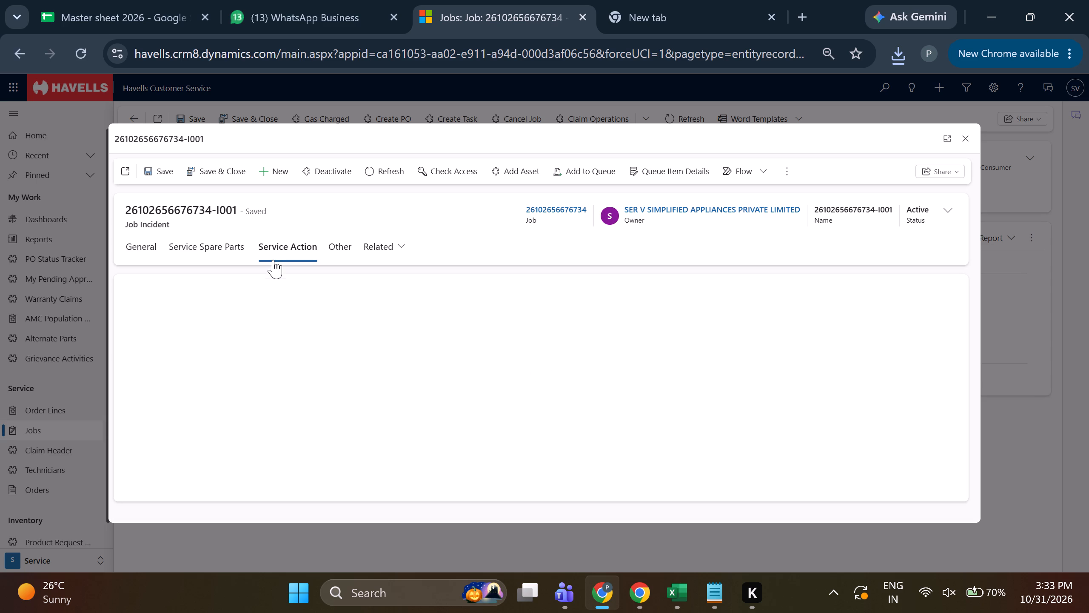
pyautogui.click(758, 286)
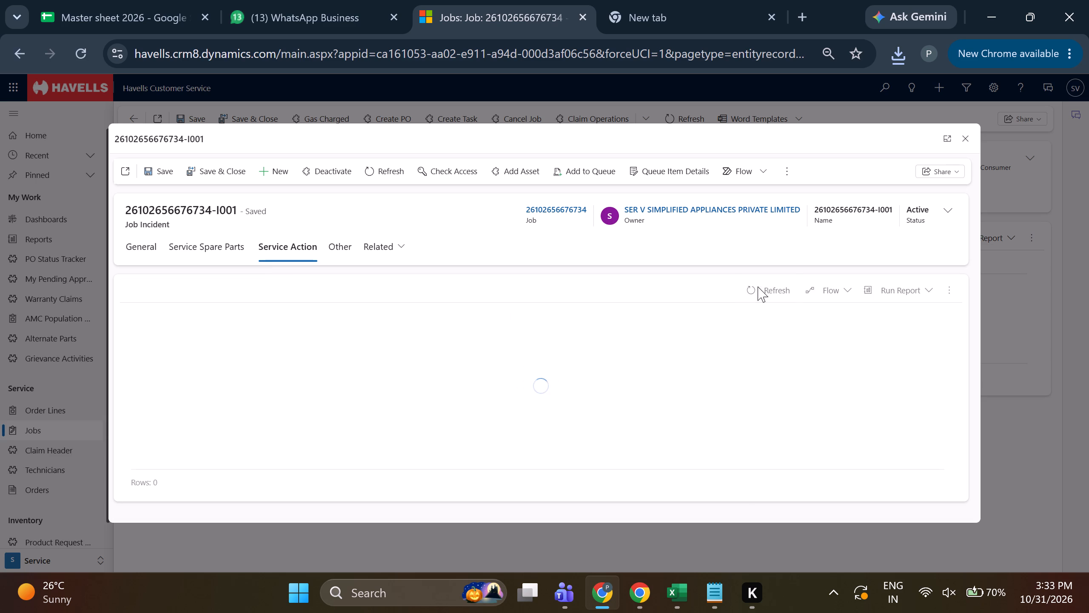
pyautogui.tripleClick(758, 286)
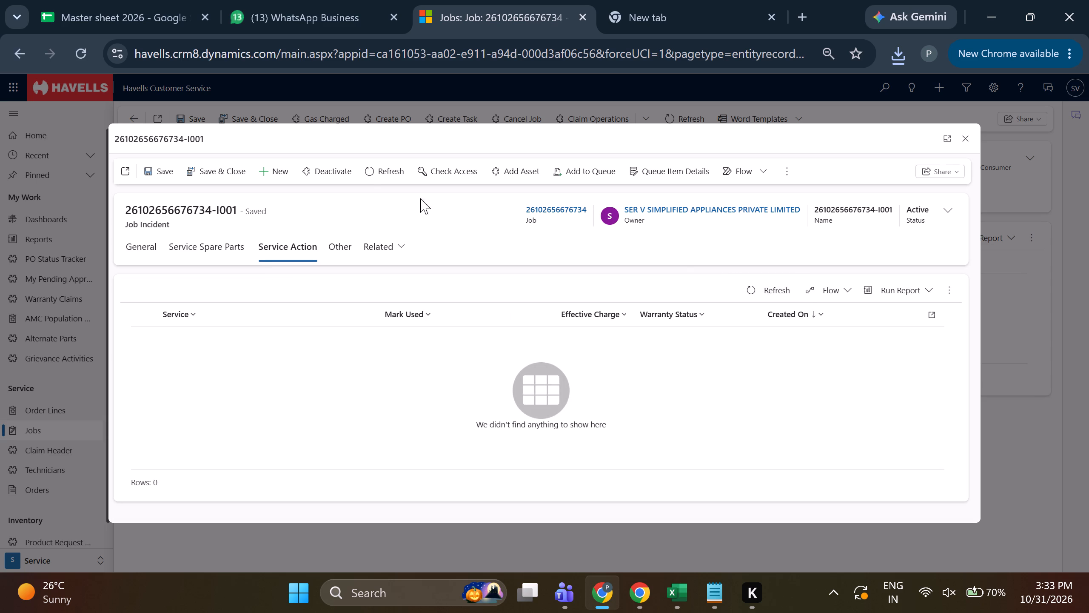
pyautogui.click(378, 176)
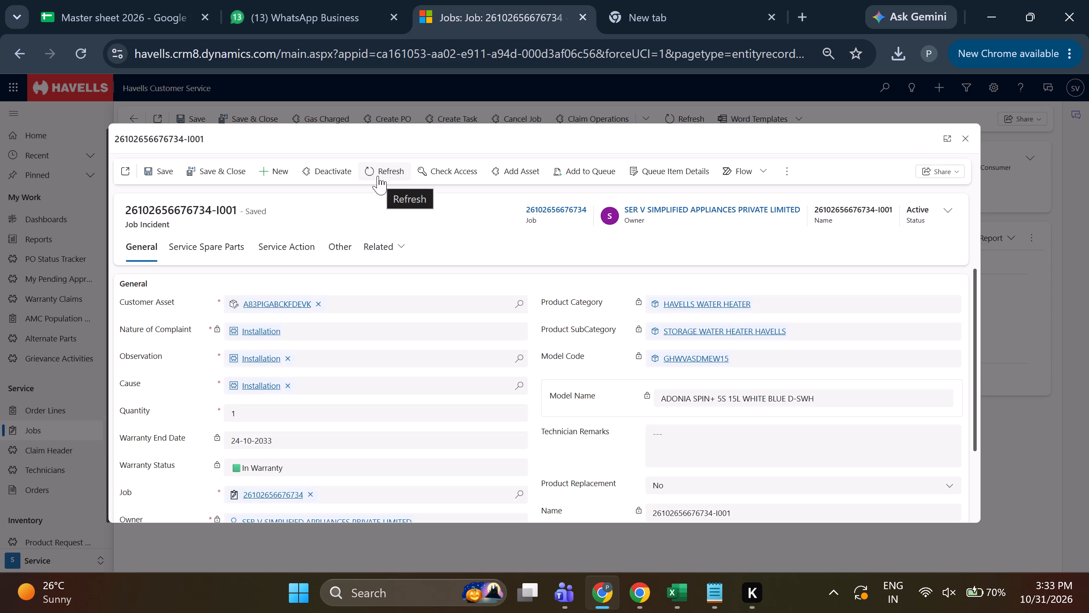
pyautogui.click(277, 259)
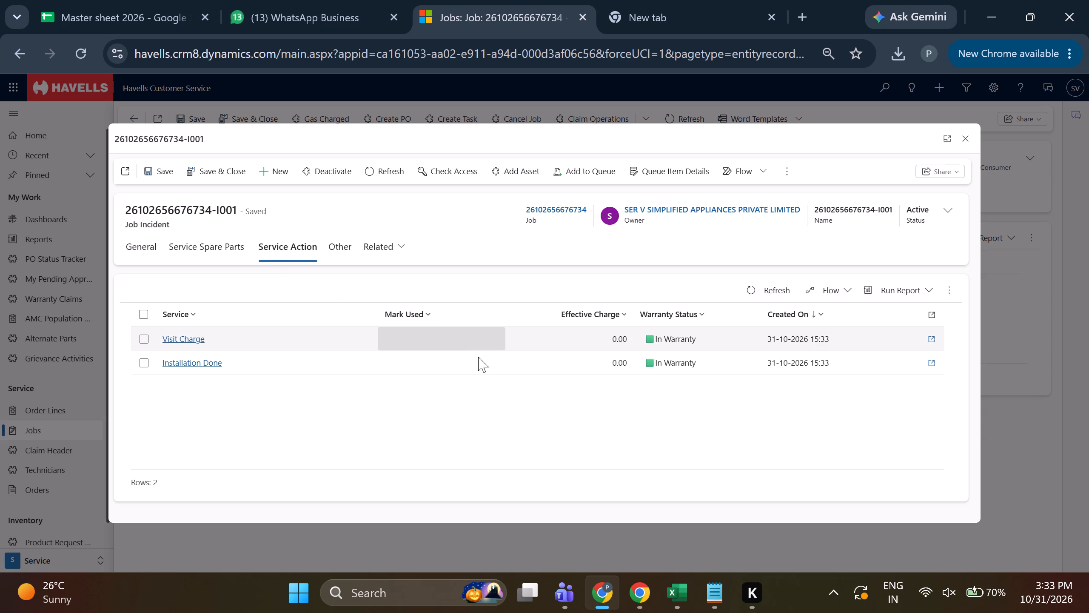
pyautogui.tripleClick(452, 370)
pyautogui.click(452, 370)
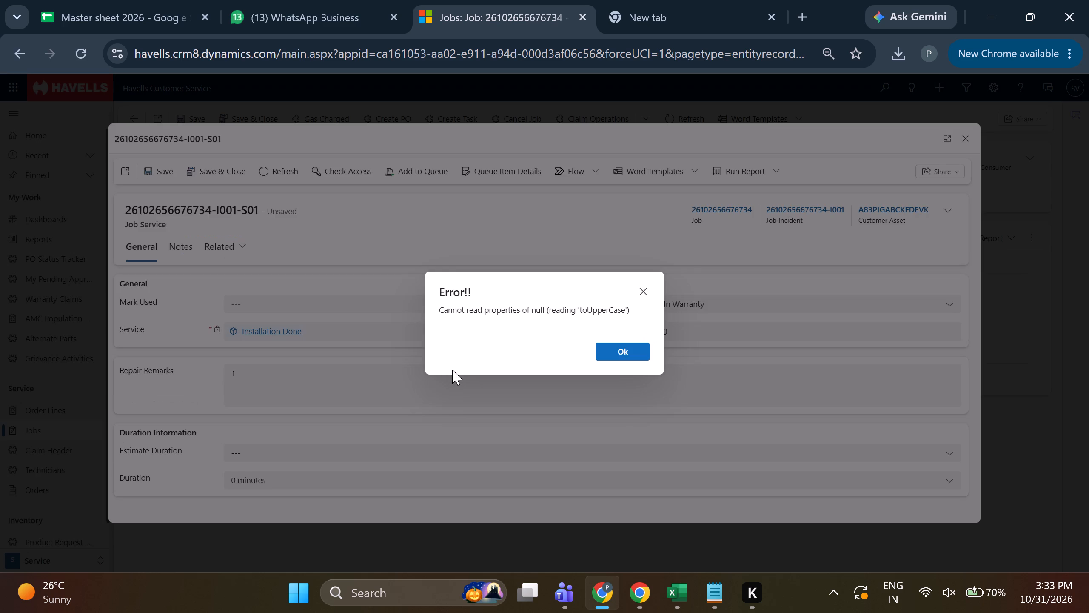
pyautogui.click(641, 291)
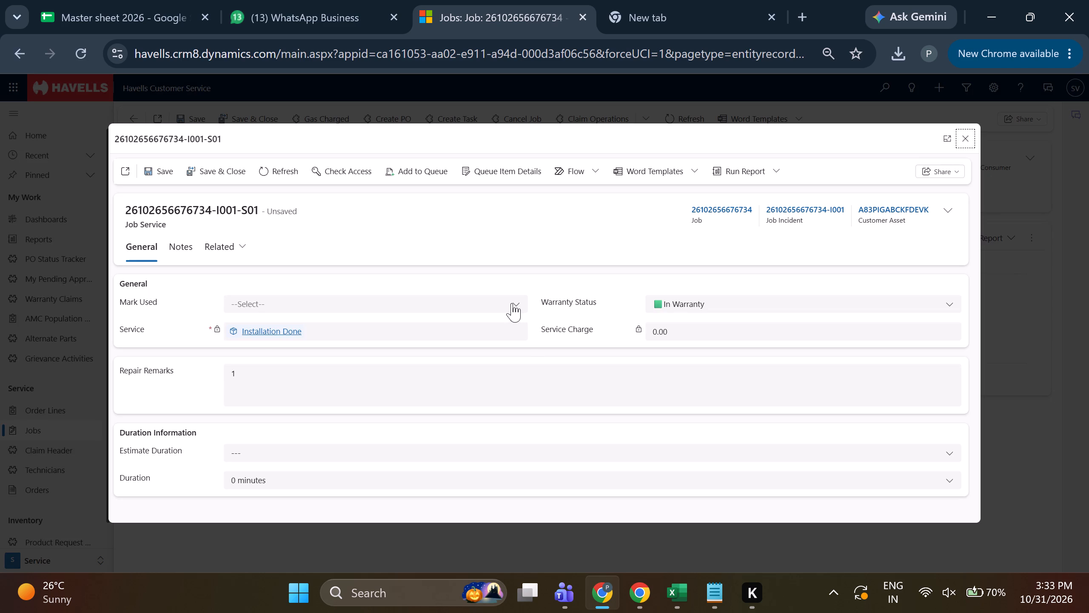
pyautogui.click(512, 303)
pyautogui.click(459, 366)
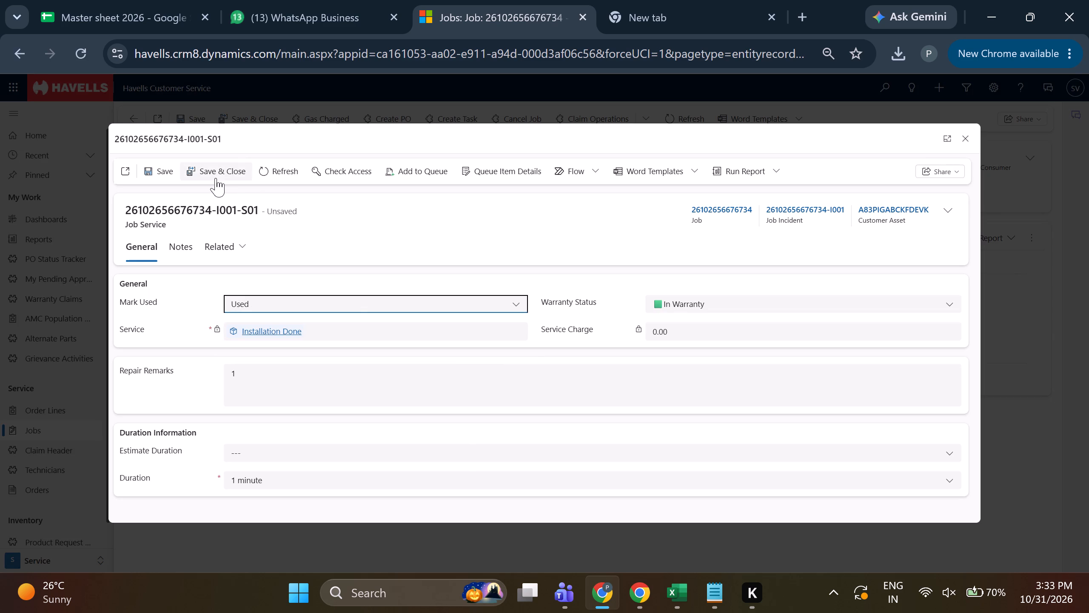
pyautogui.click(220, 175)
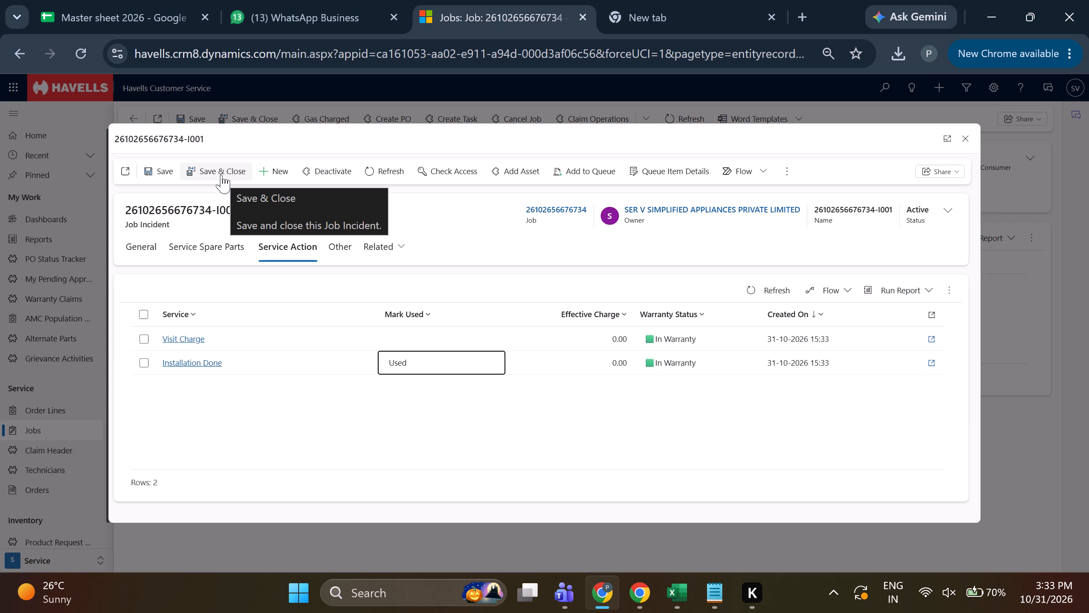
pyautogui.click(221, 175)
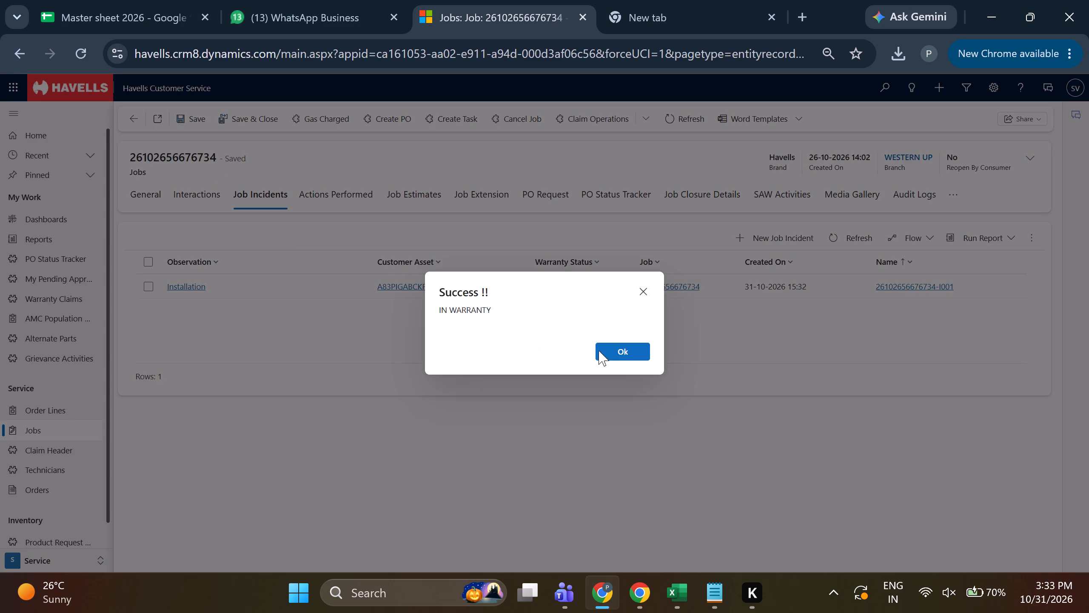
pyautogui.click(612, 352)
# In the job's general details, change Assigned To from the franchise company to the franchise technician.
pyautogui.click(145, 199)
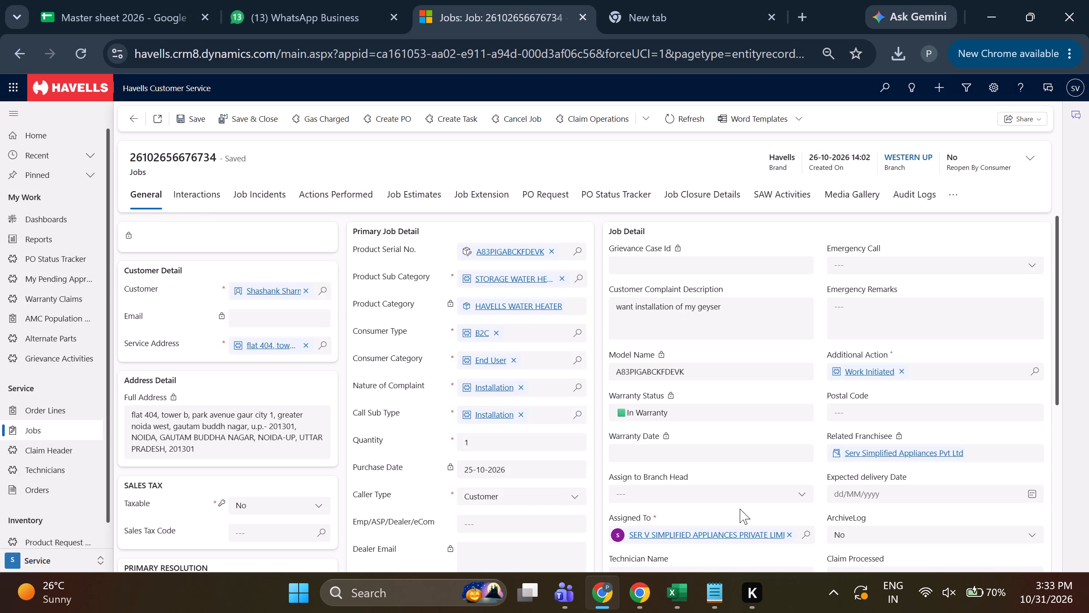
pyautogui.click(812, 535)
pyautogui.scroll(-2, 722, 470)
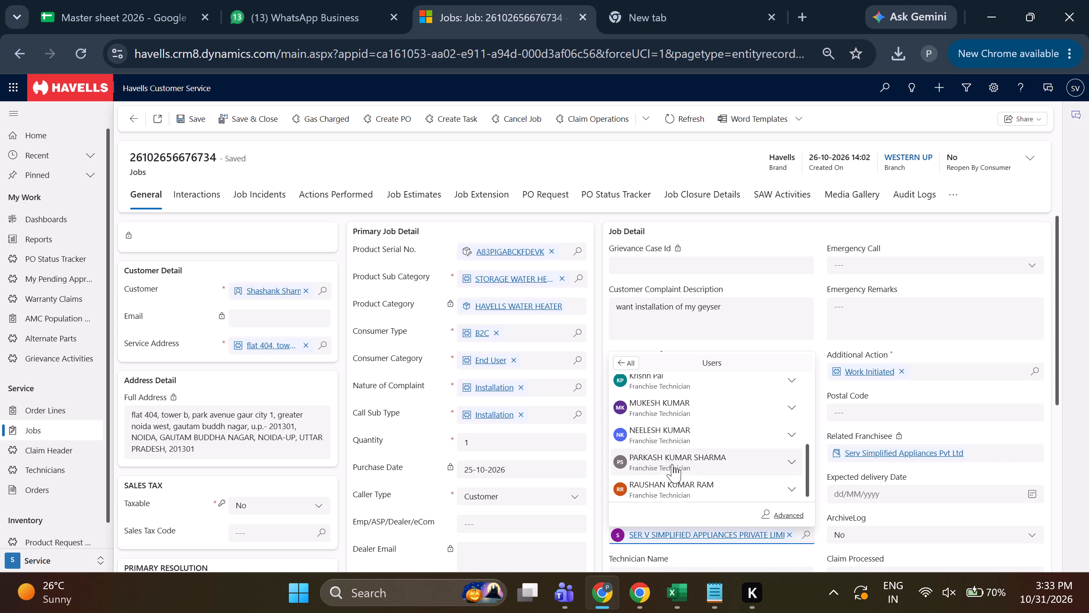
pyautogui.click(667, 468)
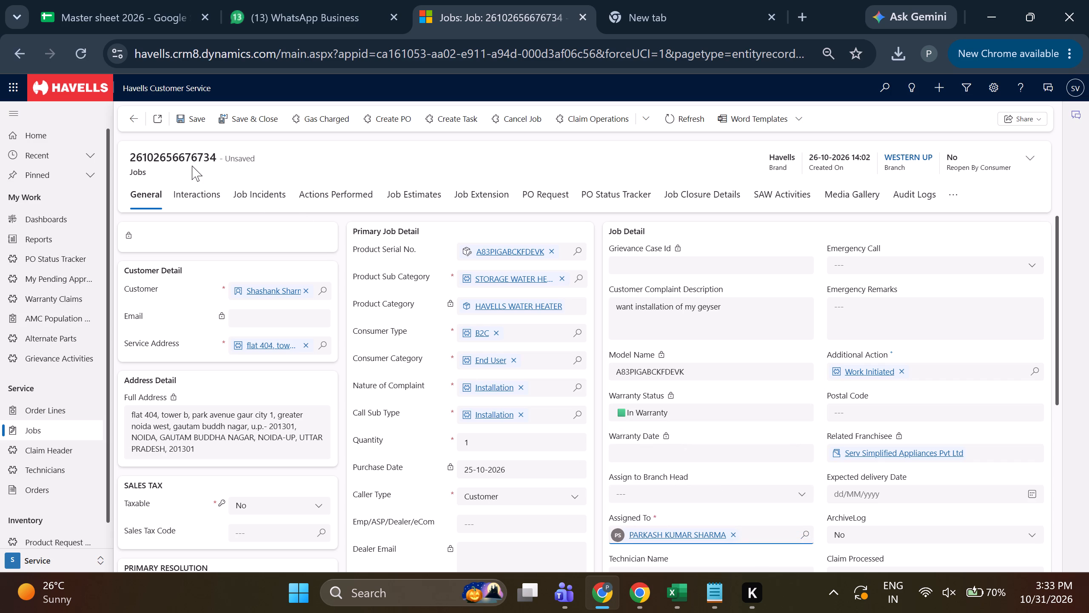
pyautogui.scroll(3, 393, 284)
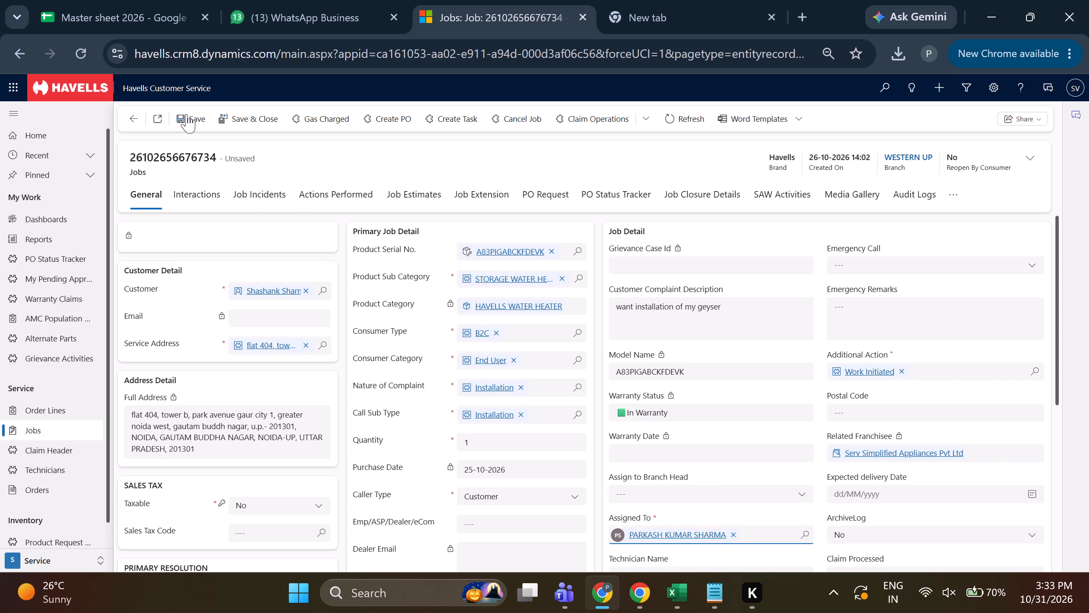
# Save the job with the franchise technician as its new assignee.
pyautogui.click(186, 114)
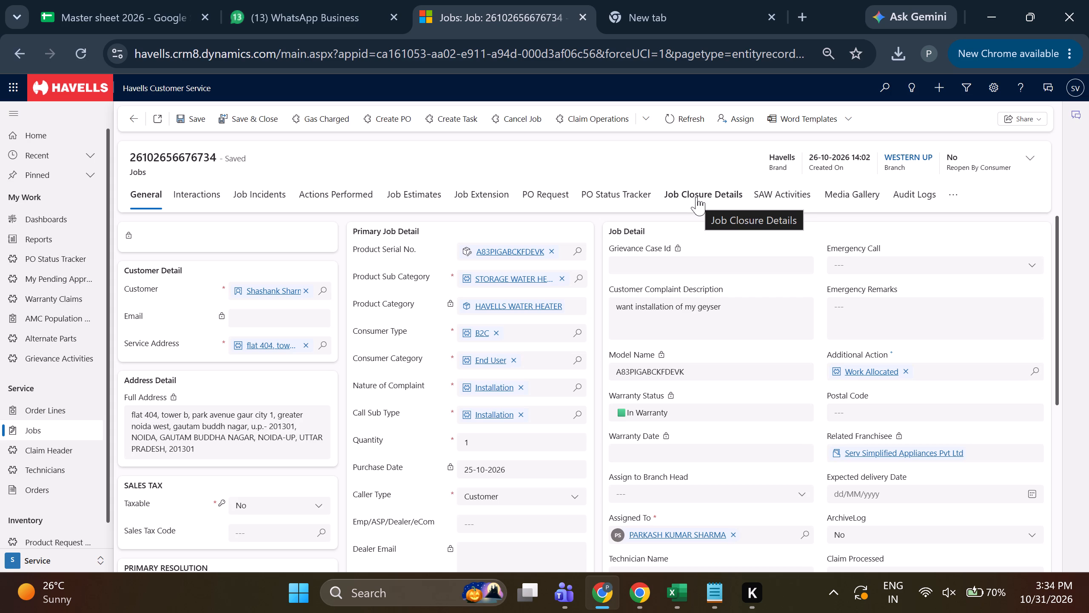
# Open the closure details of the water heater installation job.
pyautogui.click(696, 197)
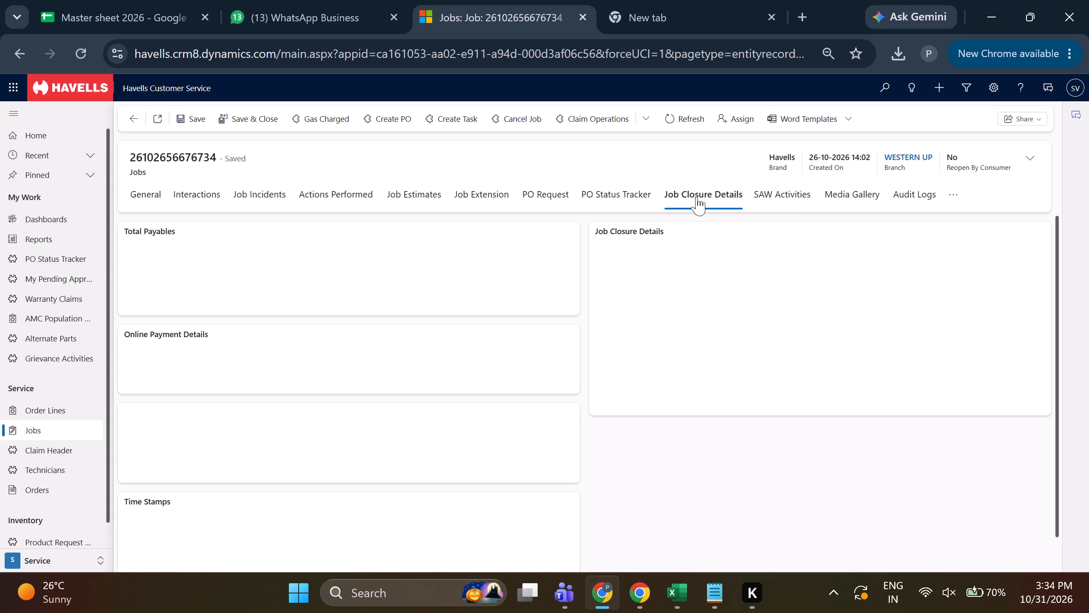